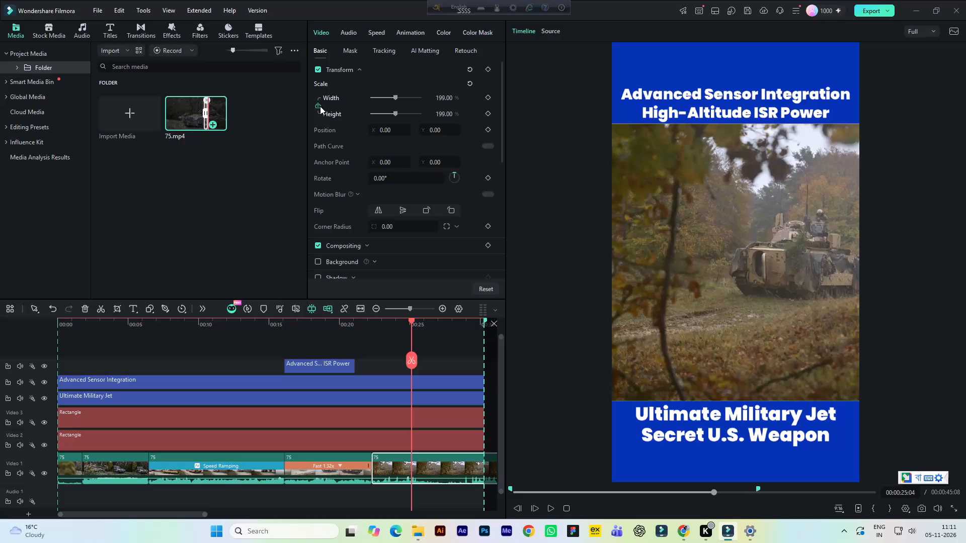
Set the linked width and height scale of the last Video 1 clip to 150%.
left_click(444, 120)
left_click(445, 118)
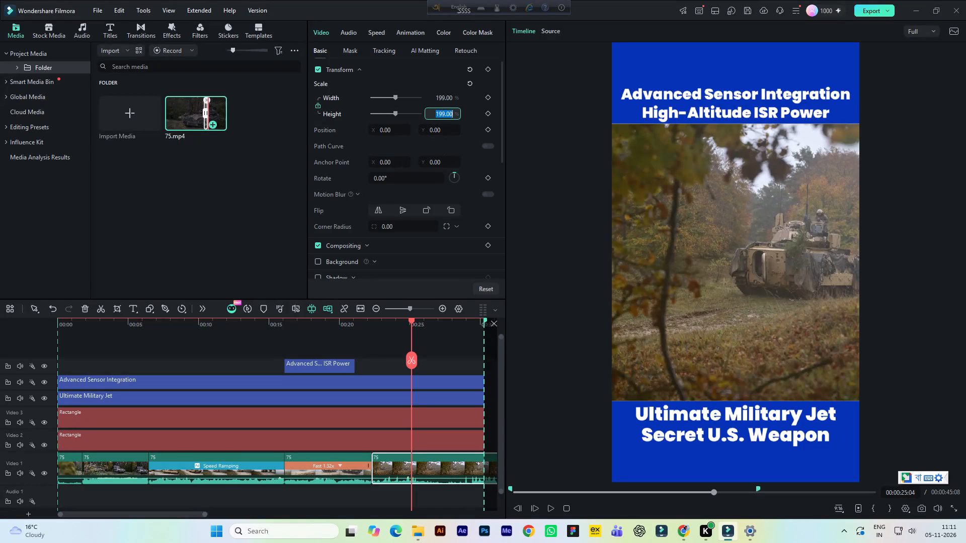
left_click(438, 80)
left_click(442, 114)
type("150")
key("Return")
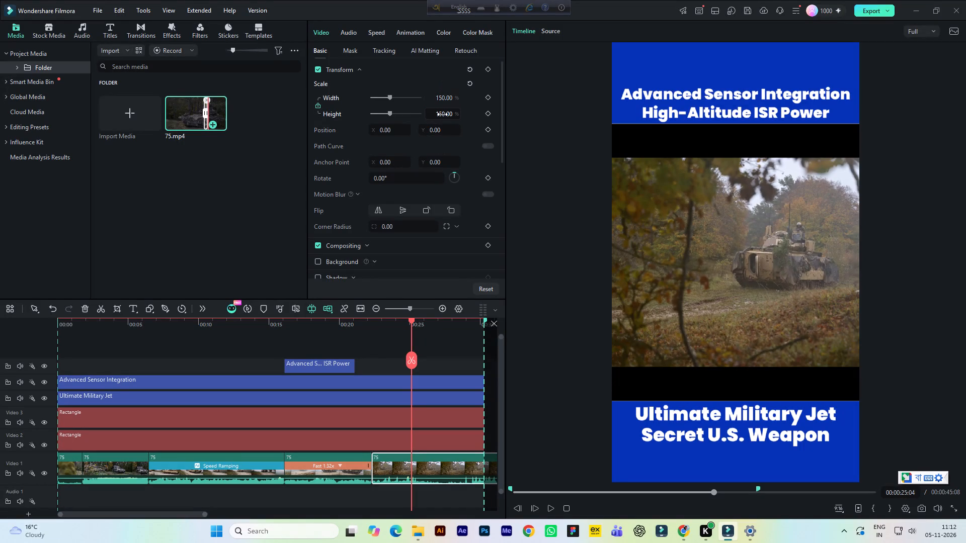
Set the last clip's linked width and height scale to 199% and save the project.
left_click(445, 99)
type("199")
key("Return")
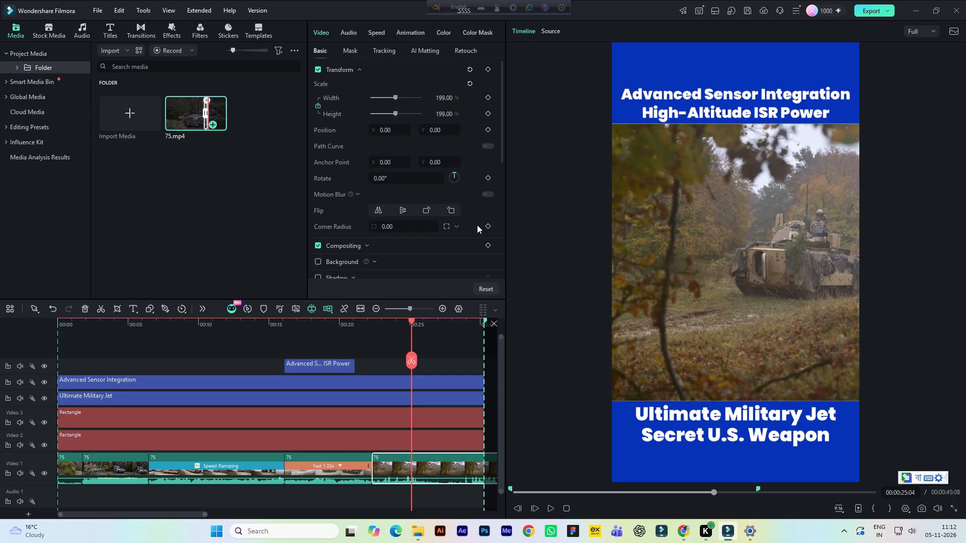
key("ctrl+s")
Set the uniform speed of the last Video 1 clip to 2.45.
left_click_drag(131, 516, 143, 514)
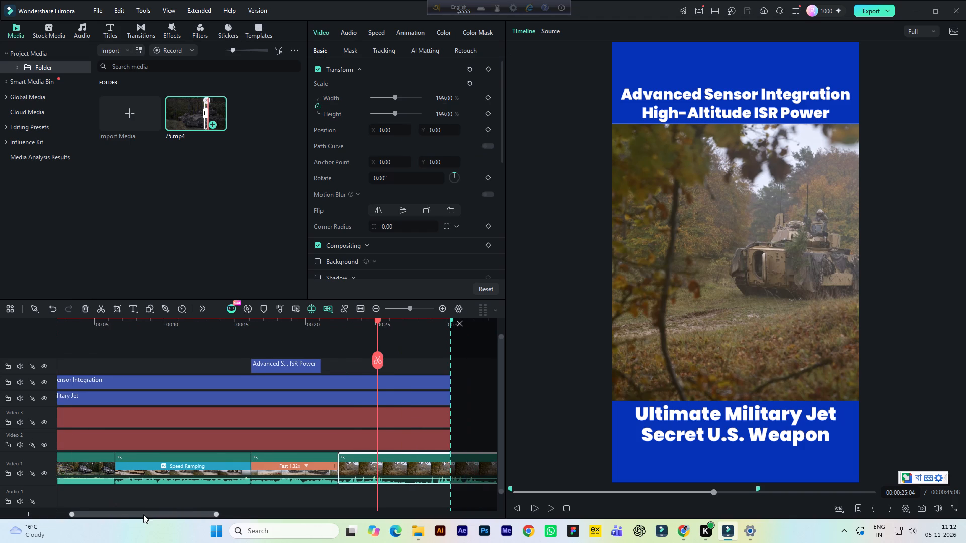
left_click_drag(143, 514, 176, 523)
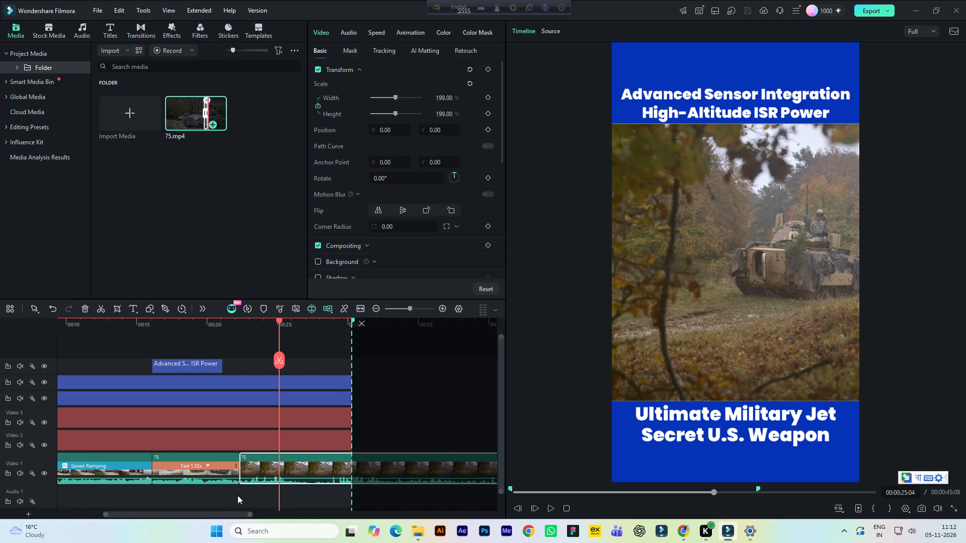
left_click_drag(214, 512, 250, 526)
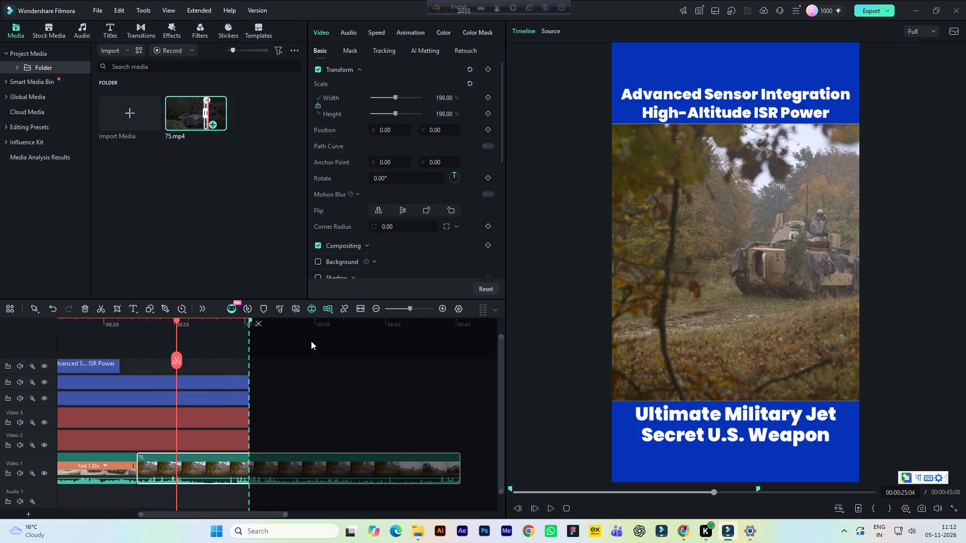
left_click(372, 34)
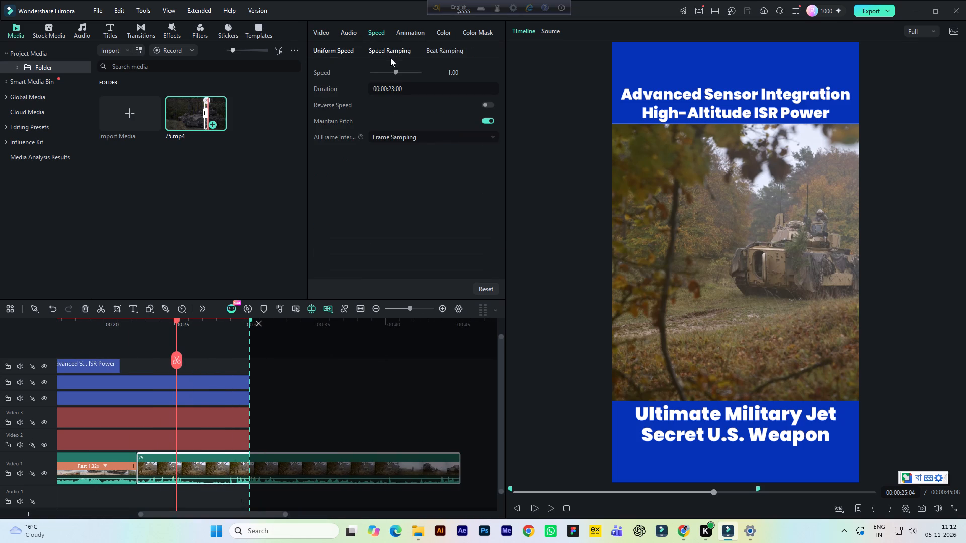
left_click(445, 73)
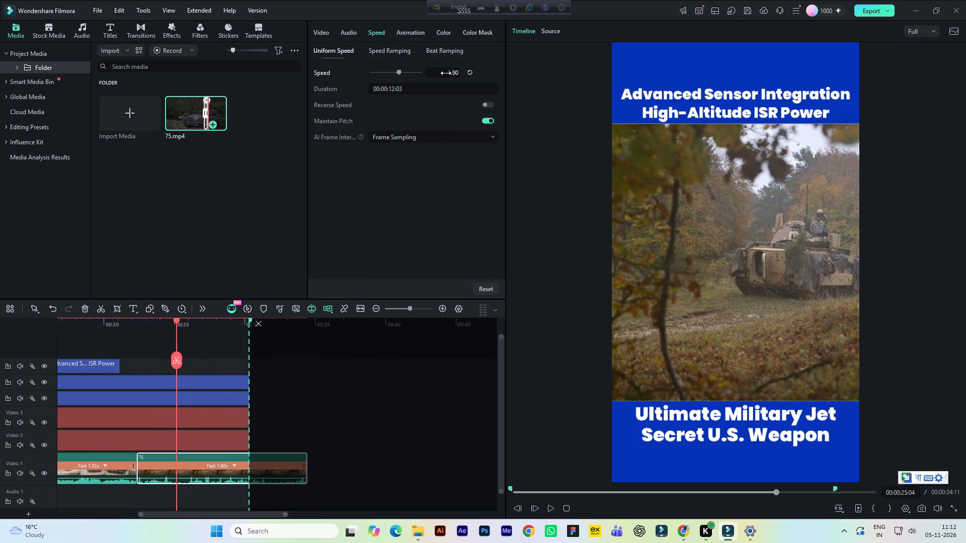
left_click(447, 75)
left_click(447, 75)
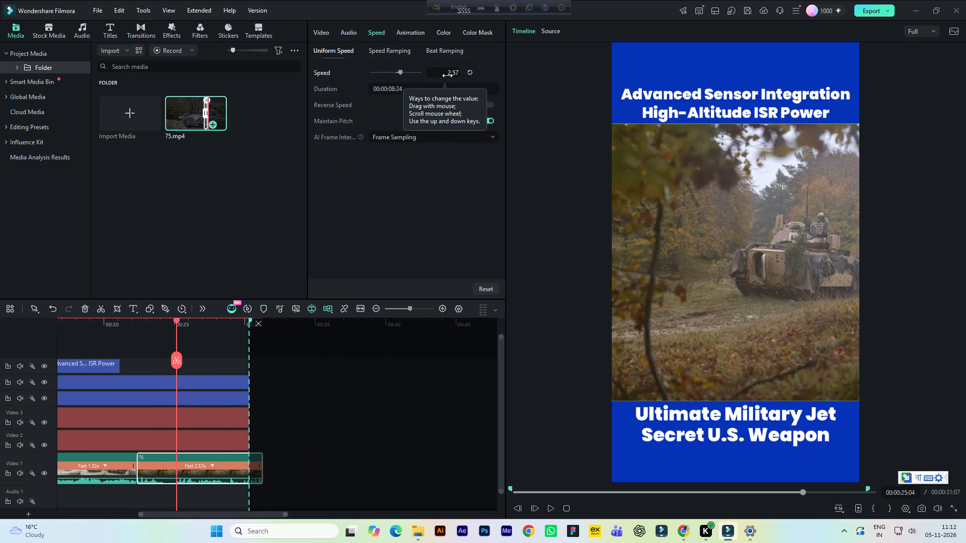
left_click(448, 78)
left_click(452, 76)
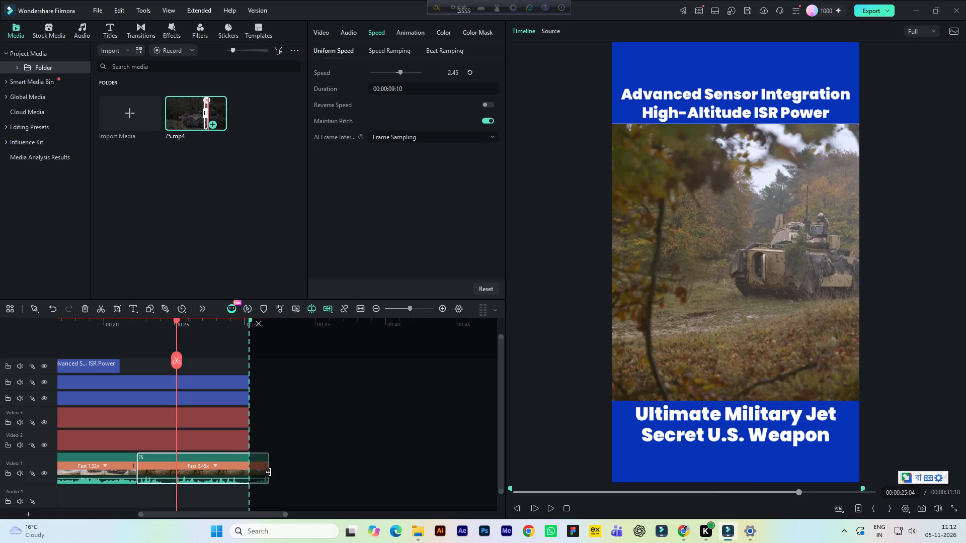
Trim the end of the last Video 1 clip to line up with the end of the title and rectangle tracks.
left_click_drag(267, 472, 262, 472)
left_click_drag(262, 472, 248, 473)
Save the project and play the timeline from 00:00:21:00 to the end to check the sped-up clip.
left_click_drag(237, 516, 176, 508)
left_click(299, 323)
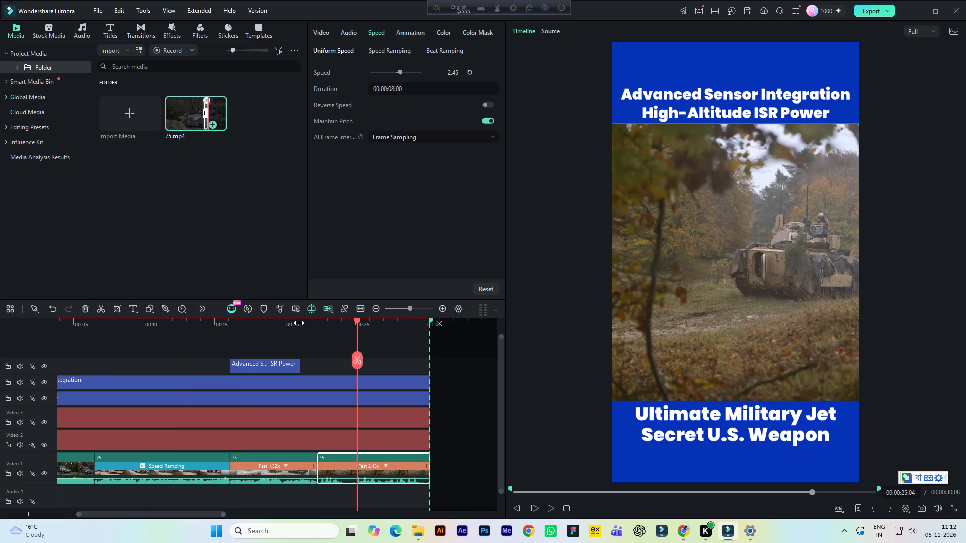
key("ctrl+s")
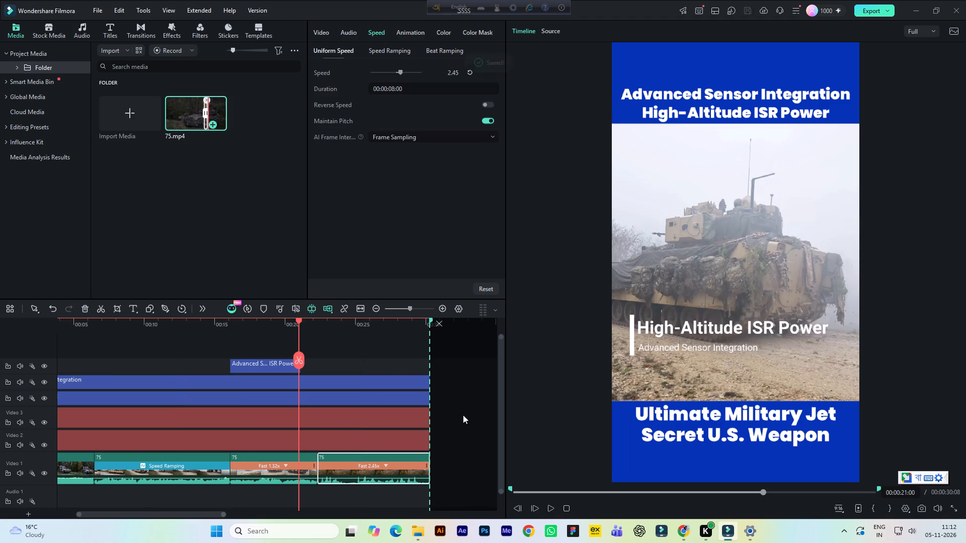
key("space")
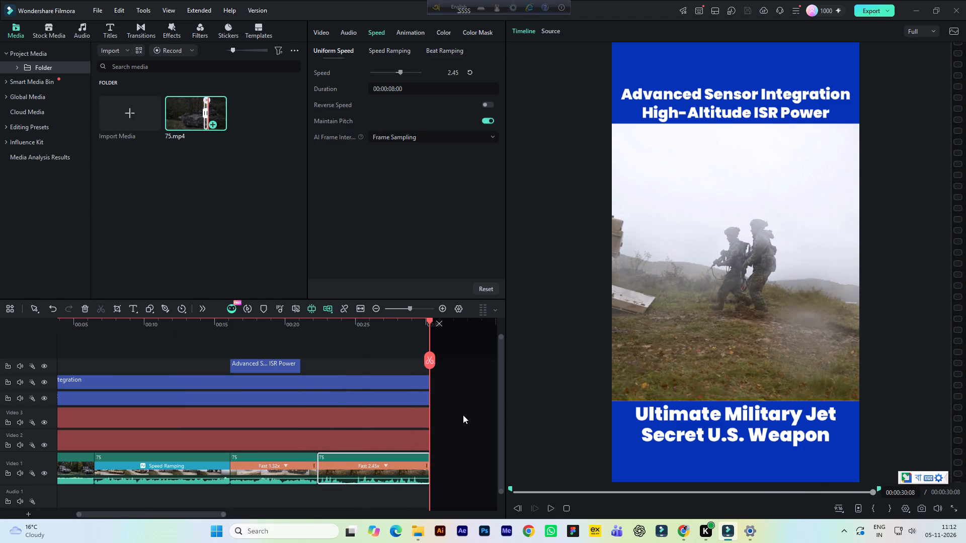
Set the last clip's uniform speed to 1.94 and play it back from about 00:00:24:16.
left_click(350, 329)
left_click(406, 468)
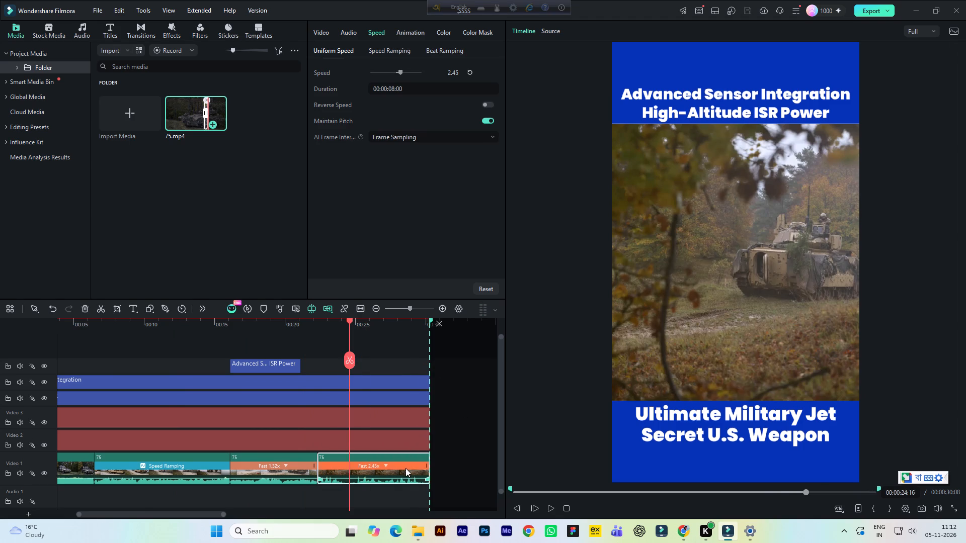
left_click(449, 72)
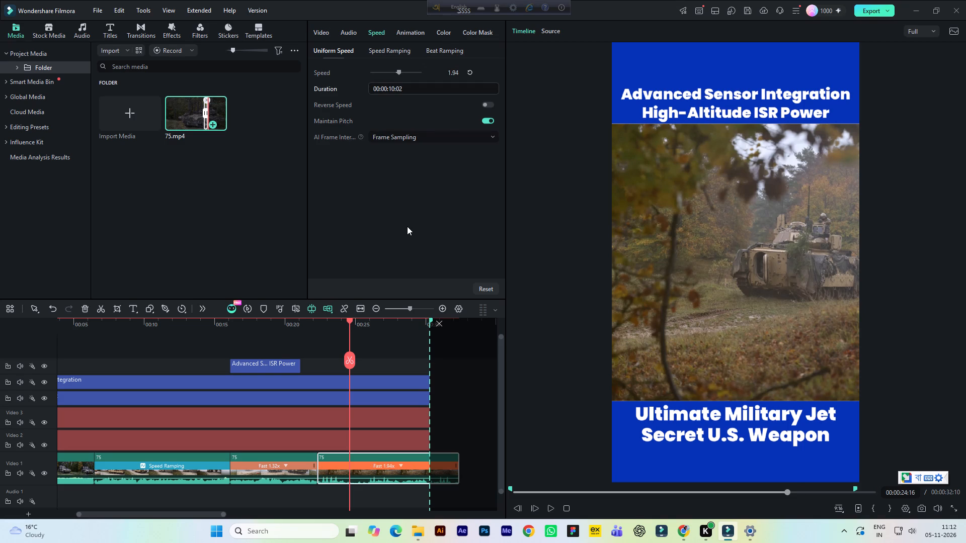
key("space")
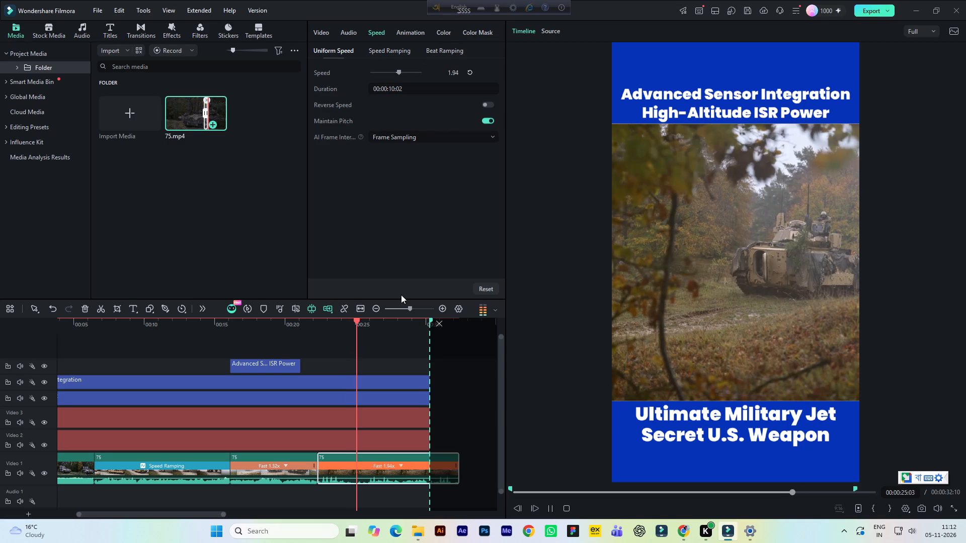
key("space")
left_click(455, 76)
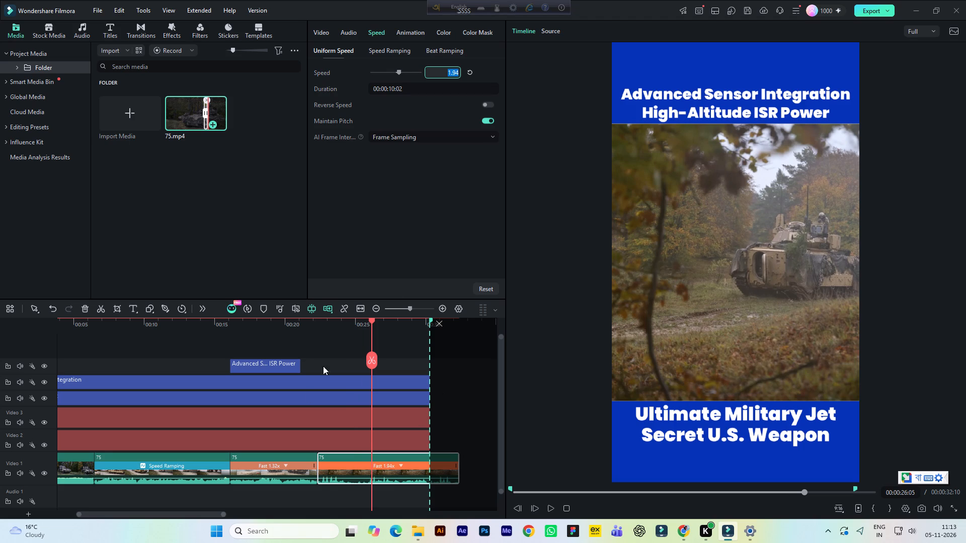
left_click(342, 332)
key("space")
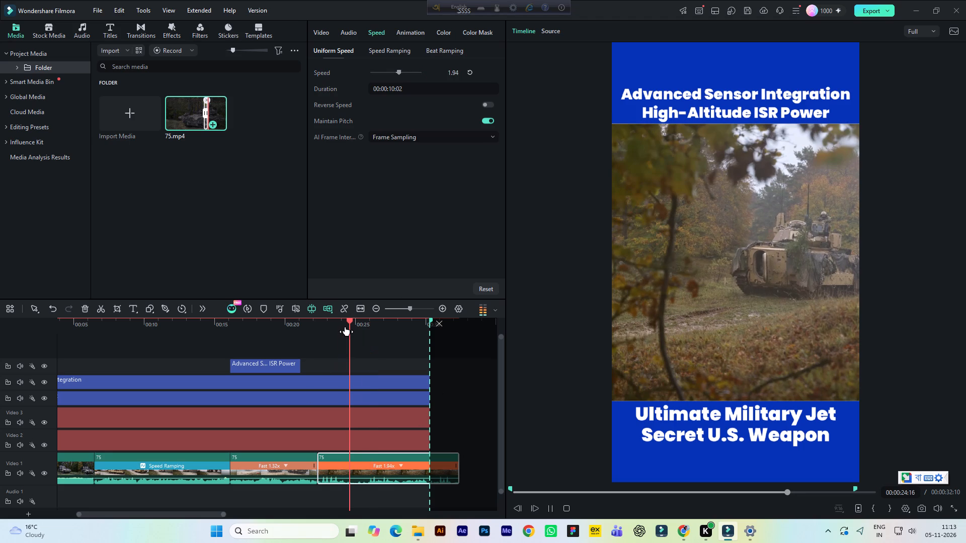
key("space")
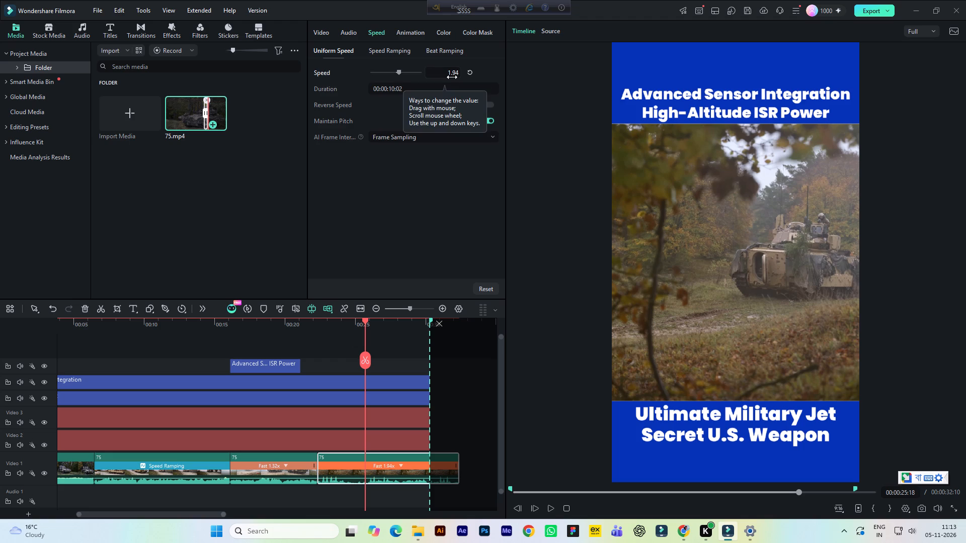
Set the last clip's uniform speed to 1.54 and play it through to the end of the title tracks.
left_click(452, 75)
key("space")
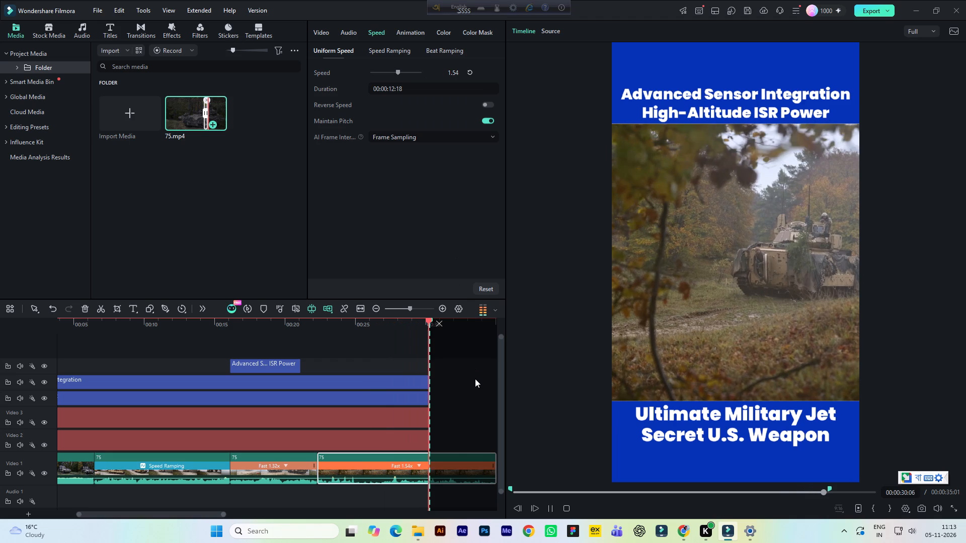
Split the last Video 1 clip at 00:00:30:08, where the title tracks end, delete the excess part, and save the project.
left_click(424, 359)
left_click(455, 474)
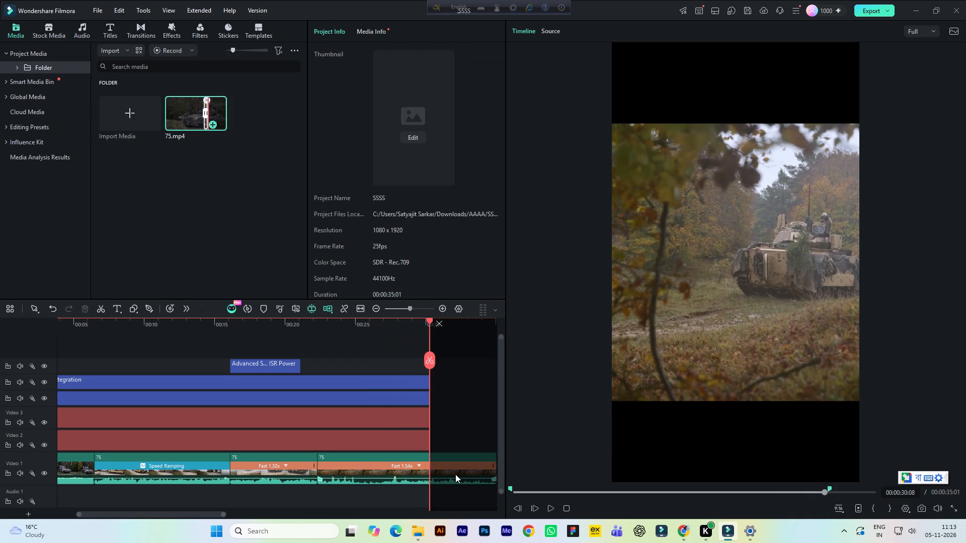
left_click(430, 359)
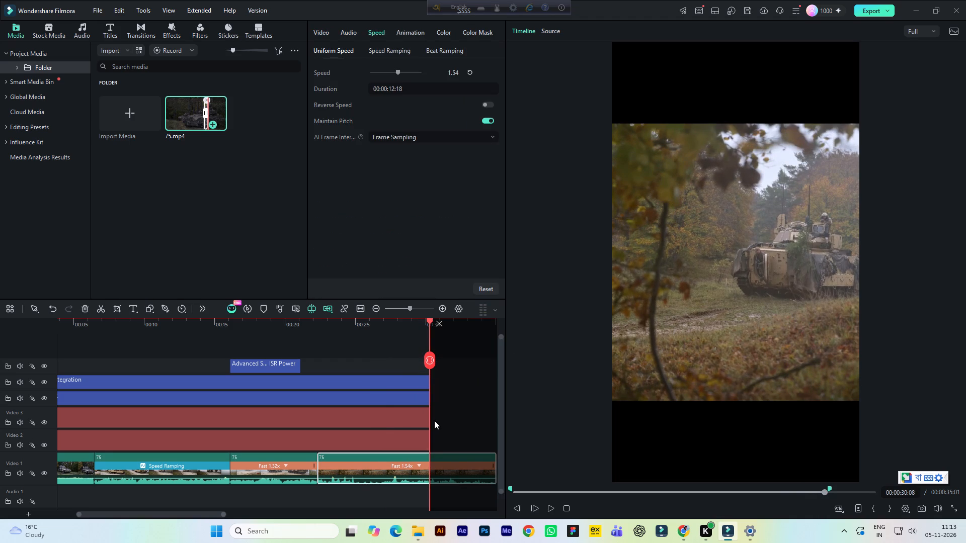
left_click(454, 473)
key("Delete")
key("ctrl+s")
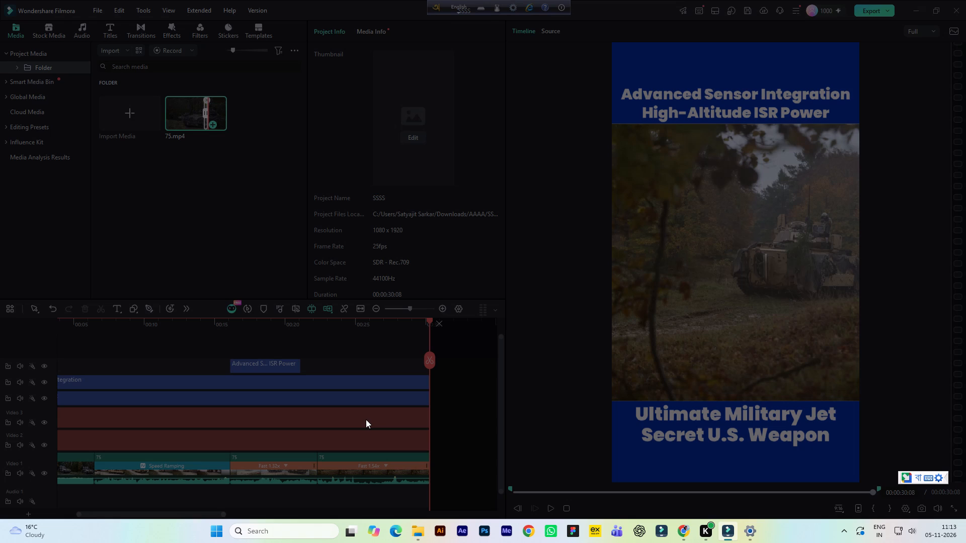
Play back the last clip and the earlier part of the timeline to review the edit, saving the project along the way.
left_click(279, 332)
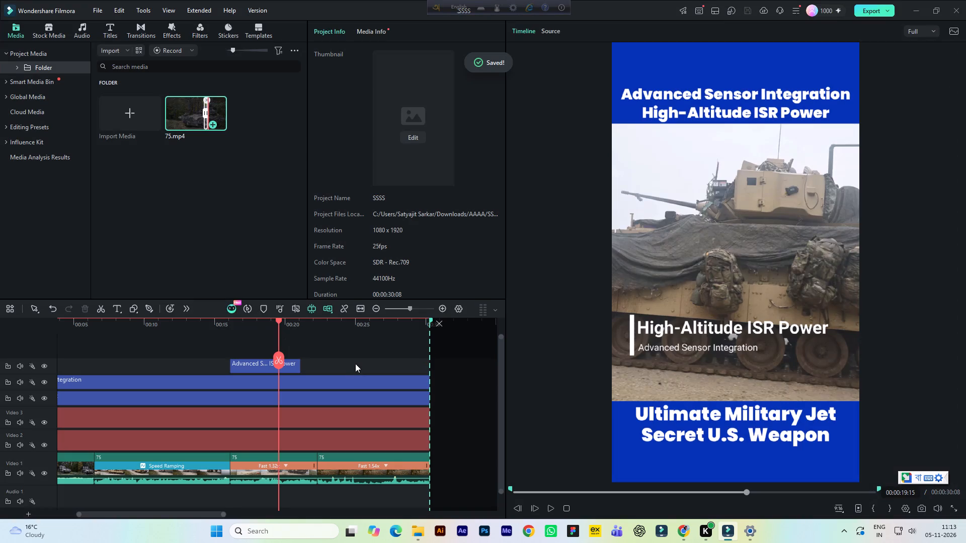
left_click(362, 330)
key("space")
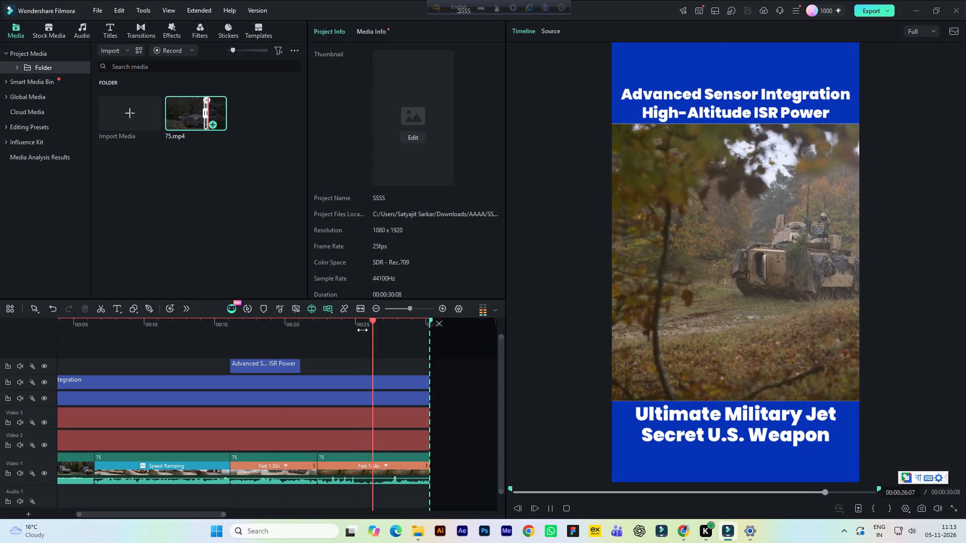
key("space")
key("ctrl+s")
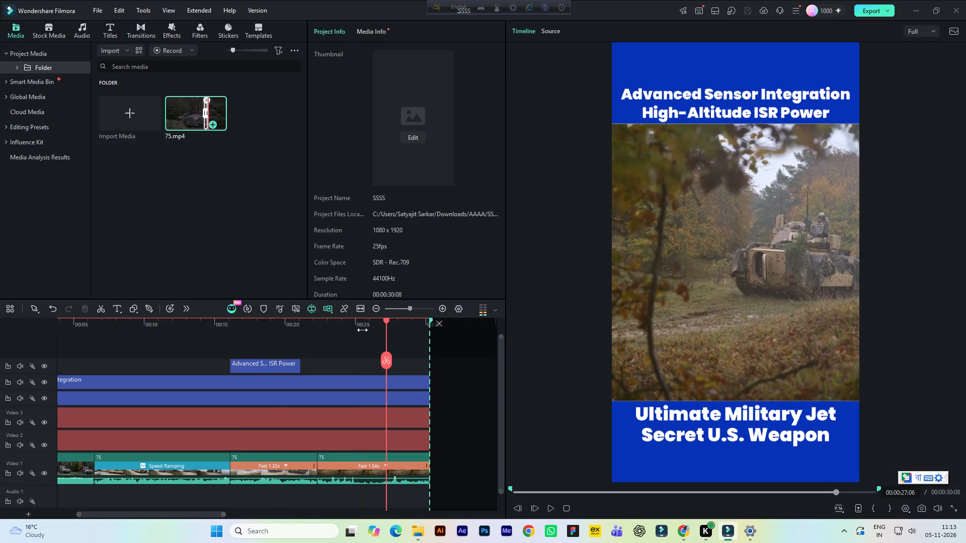
key("space")
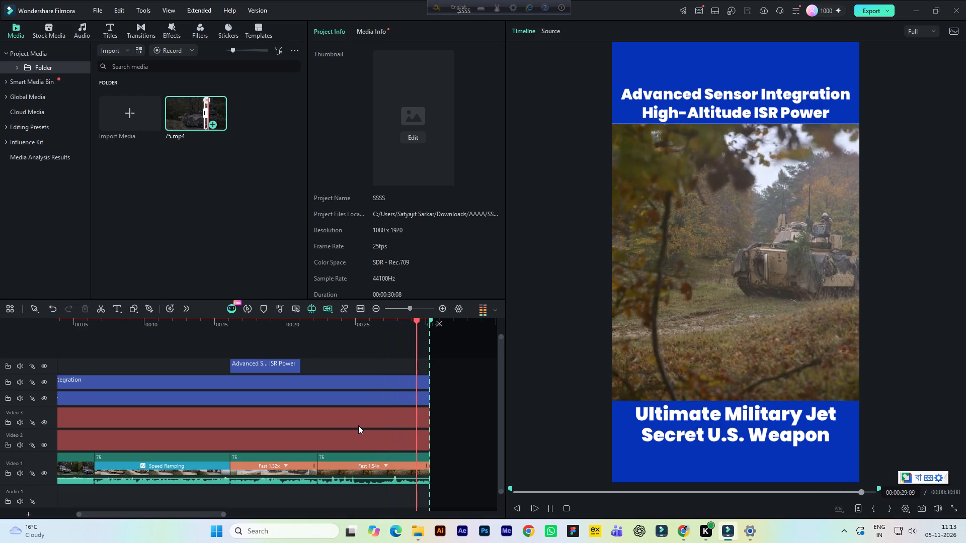
key("space")
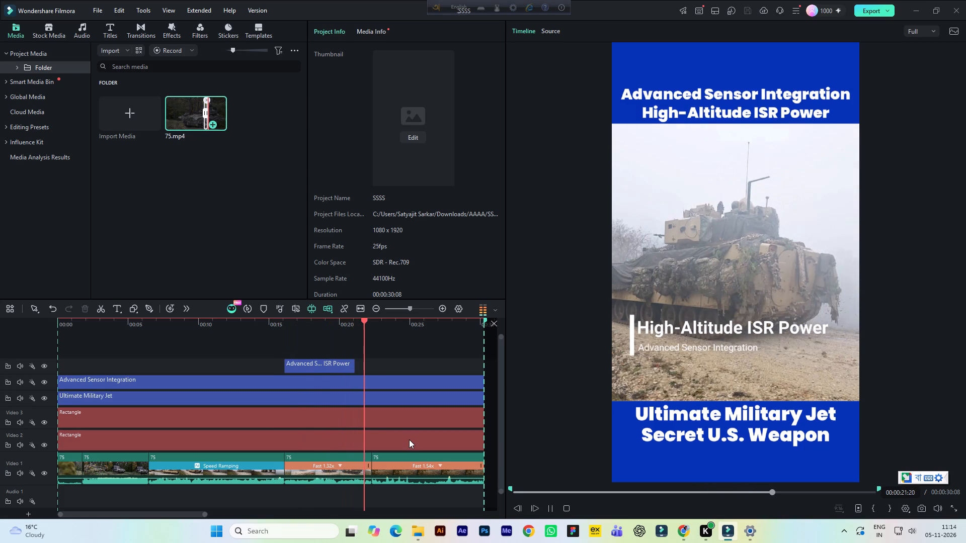
key("space")
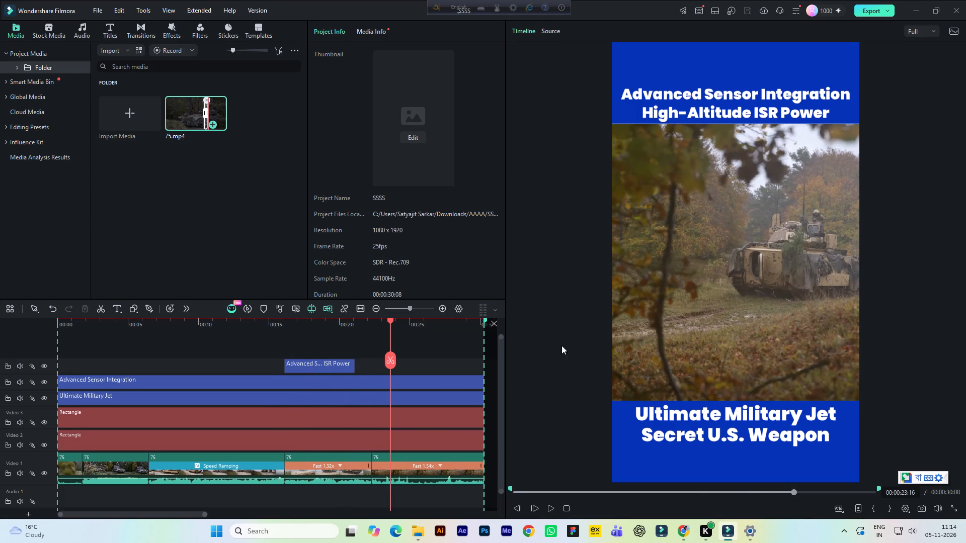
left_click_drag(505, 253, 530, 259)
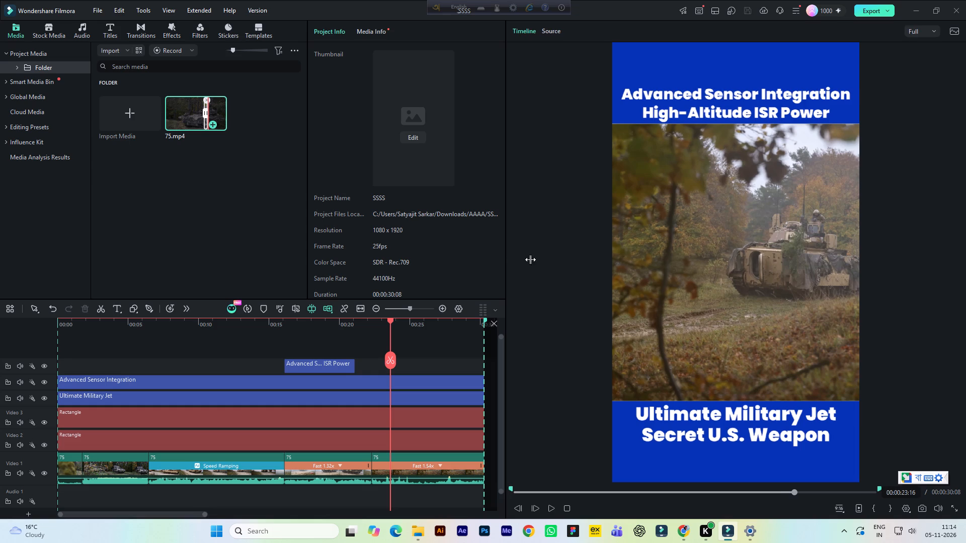
Widen the timeline area and adjust its zoom so the Video 1 clips spread across it from the start.
left_click_drag(530, 259, 812, 299)
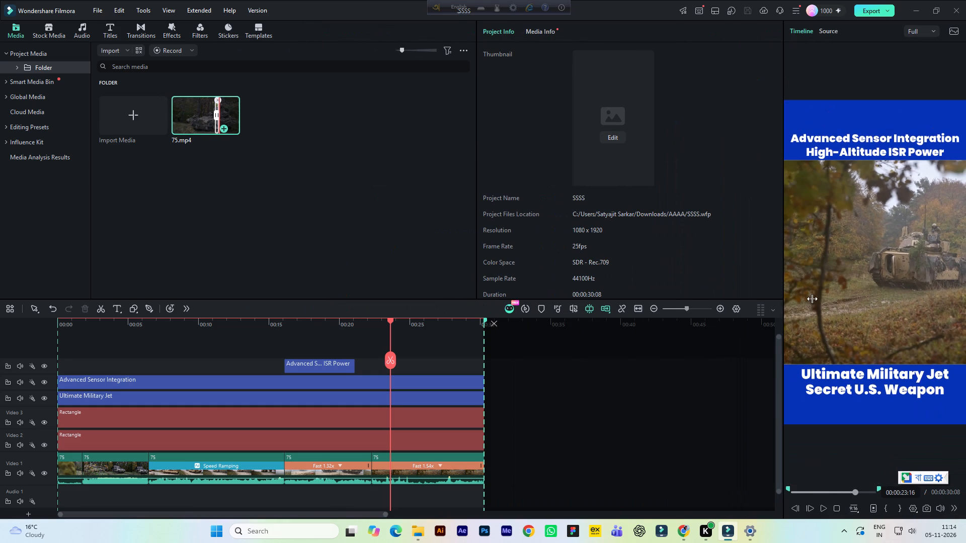
left_click_drag(812, 299, 829, 301)
left_click_drag(349, 328, 395, 332)
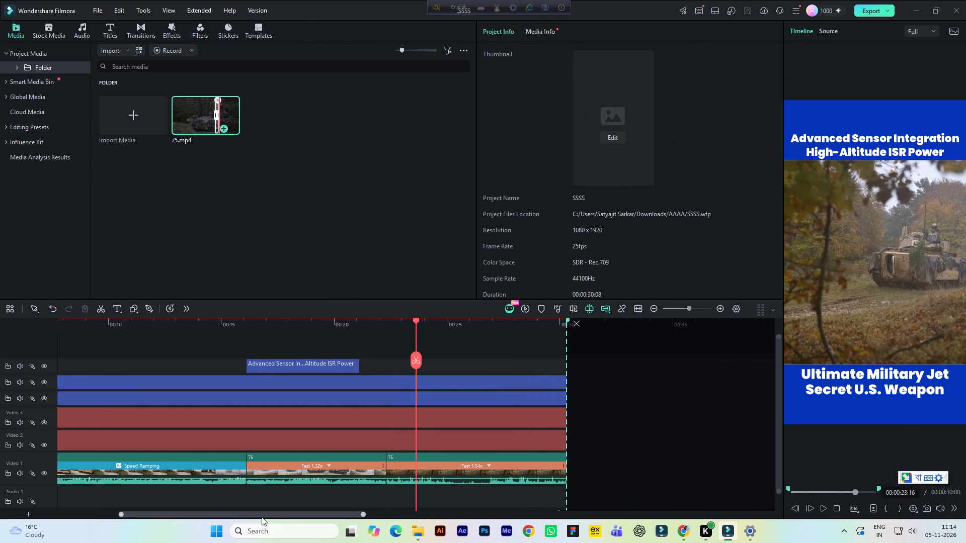
left_click_drag(262, 514, 182, 502)
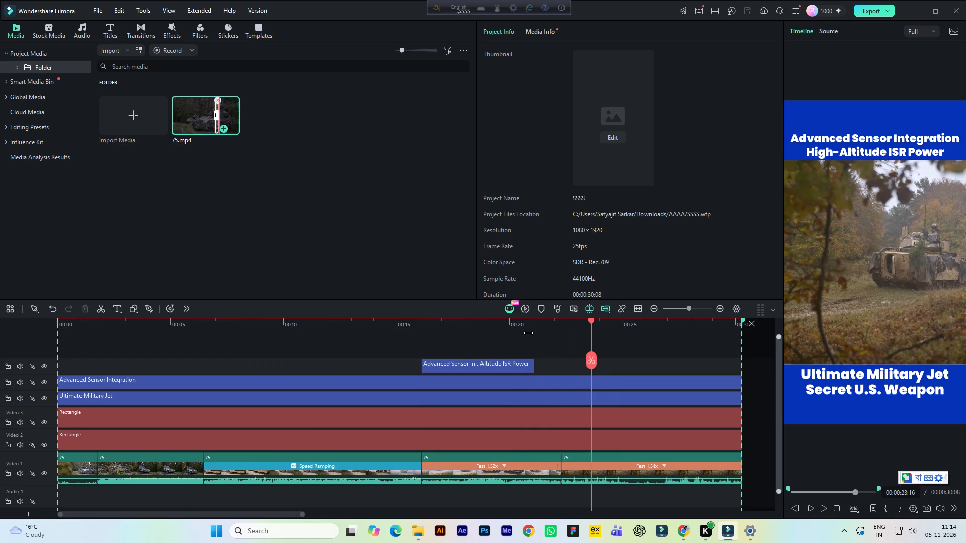
left_click_drag(528, 324, 513, 325)
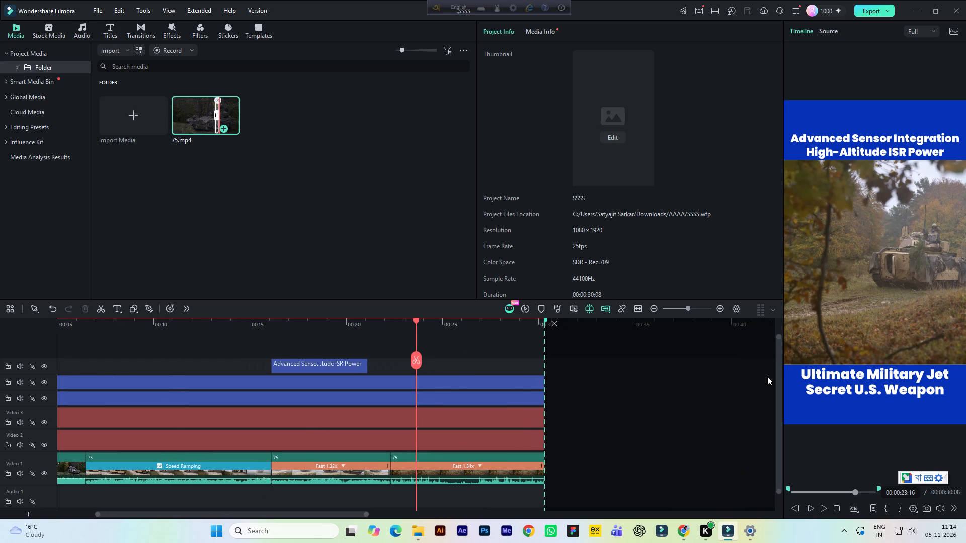
left_click_drag(780, 337, 785, 360)
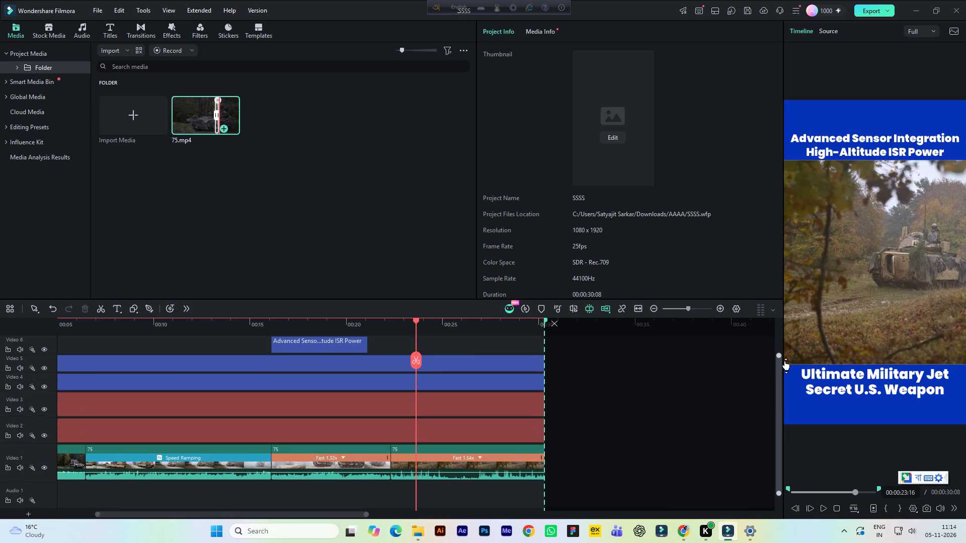
left_click_drag(785, 360, 789, 373)
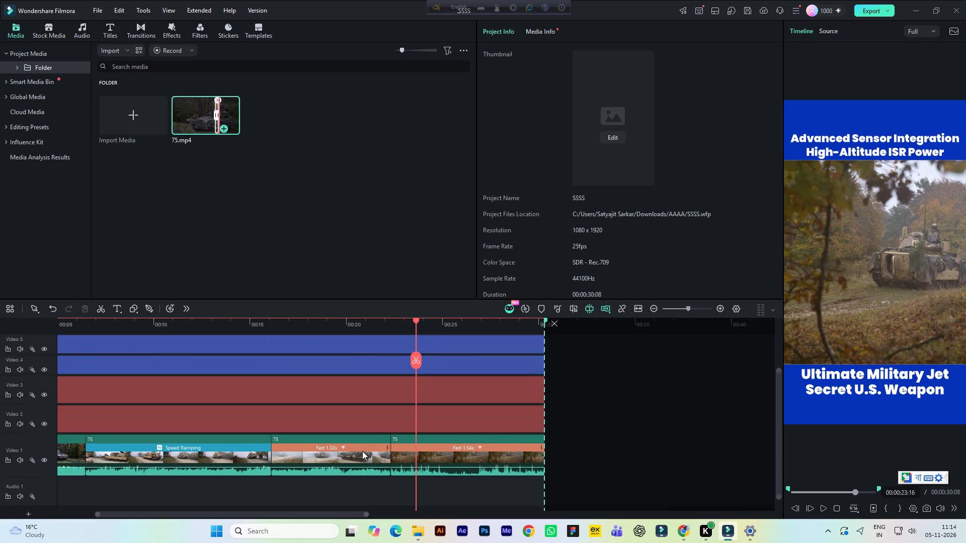
left_click_drag(282, 514, 200, 512)
left_click_drag(294, 323, 300, 323)
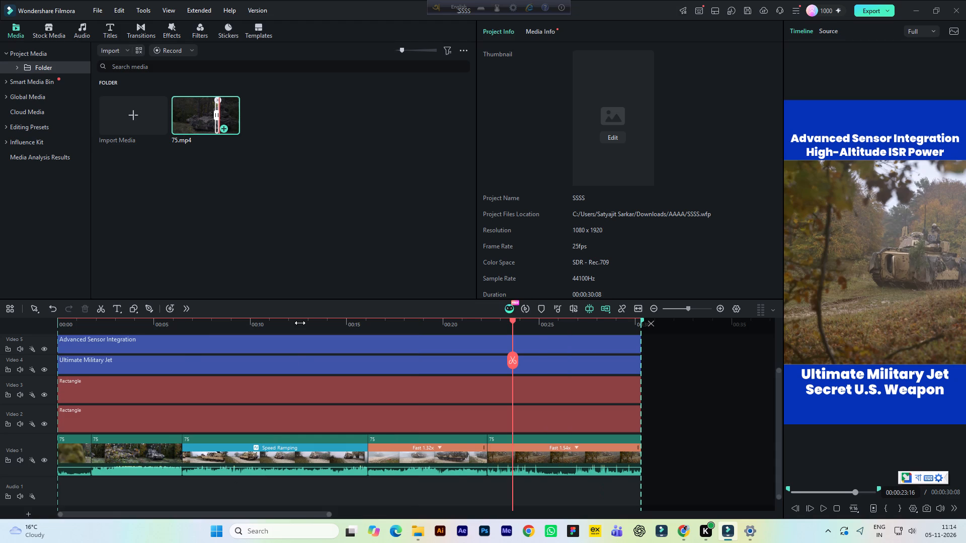
left_click_drag(300, 323, 307, 323)
left_click_drag(328, 513, 328, 513)
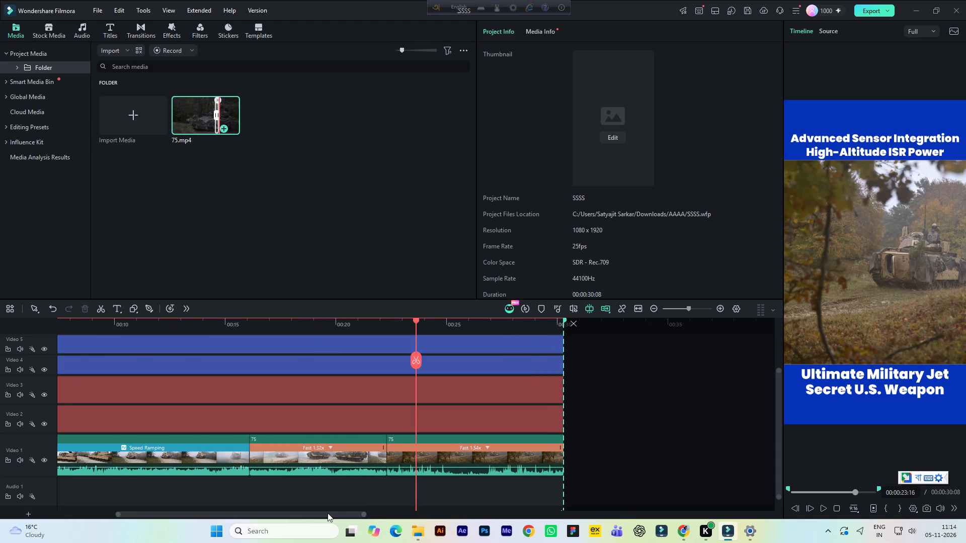
left_click_drag(328, 513, 233, 508)
left_click_drag(306, 325, 312, 325)
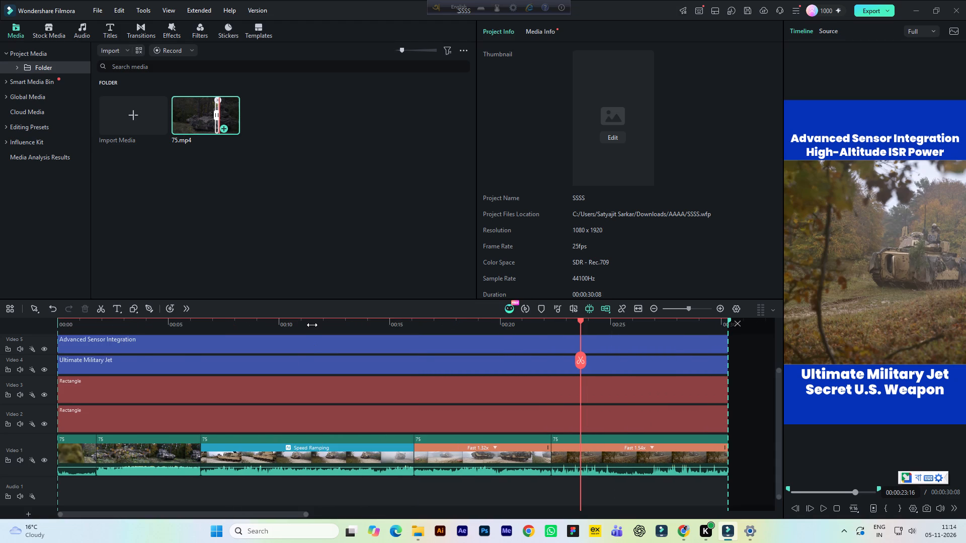
left_click_drag(312, 325, 313, 325)
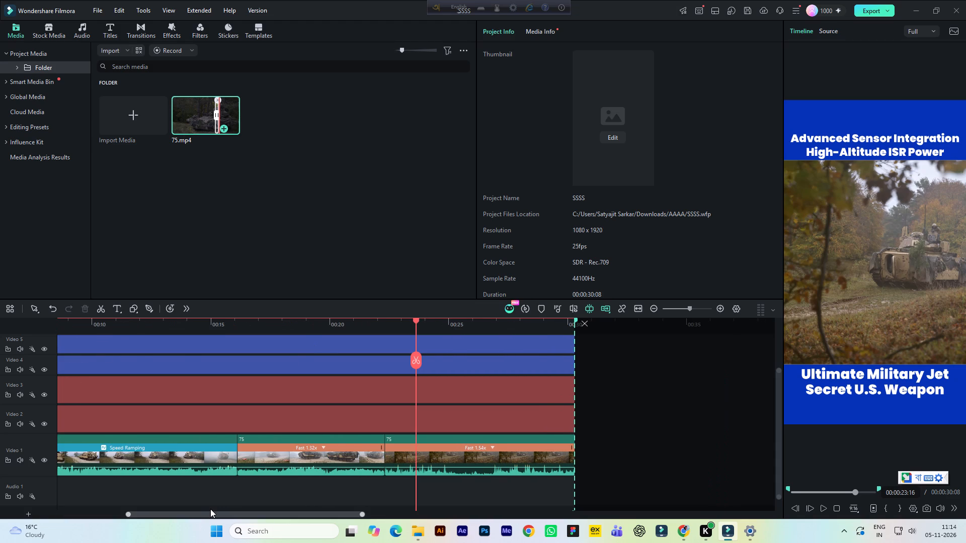
left_click_drag(299, 515, 210, 508)
left_click_drag(212, 514, 216, 514)
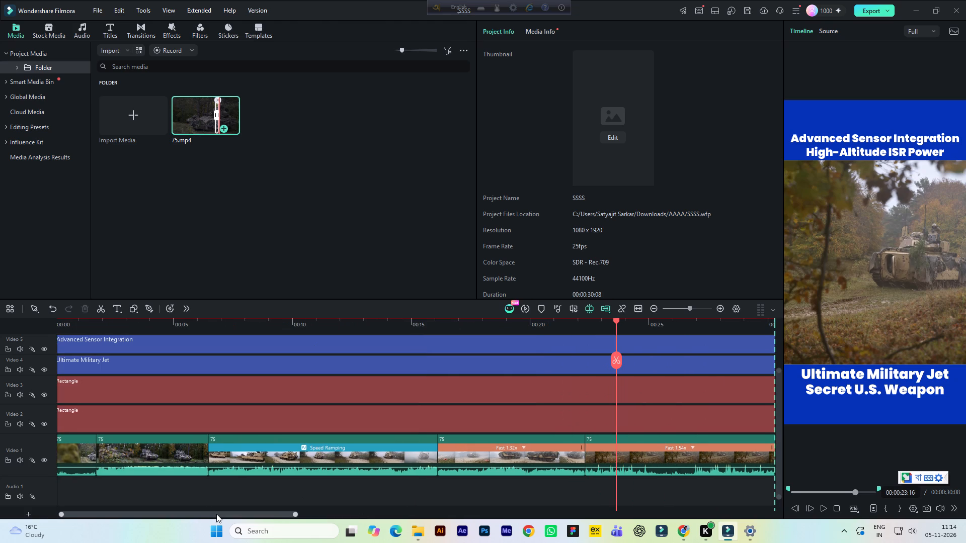
left_click_drag(216, 514, 205, 532)
left_click_drag(224, 513, 221, 506)
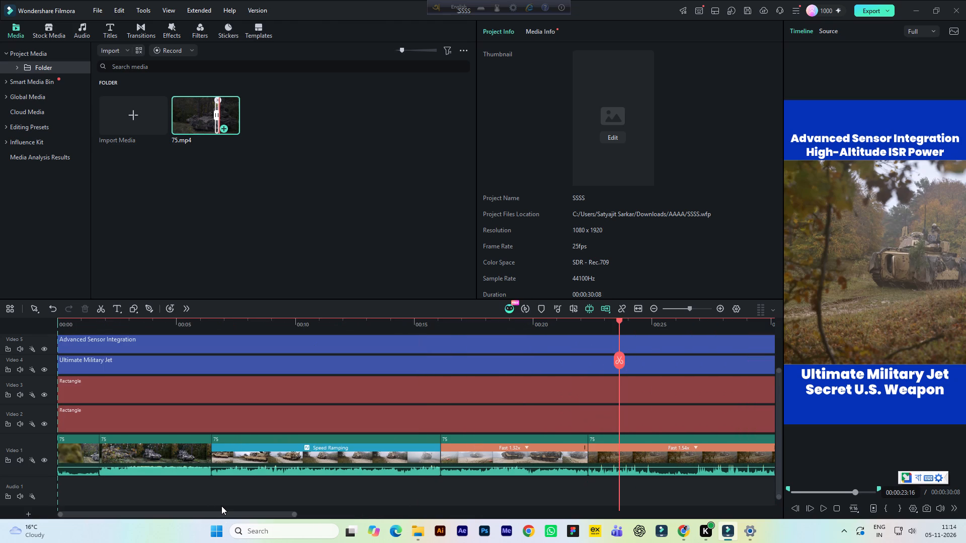
left_click_drag(221, 506, 144, 516)
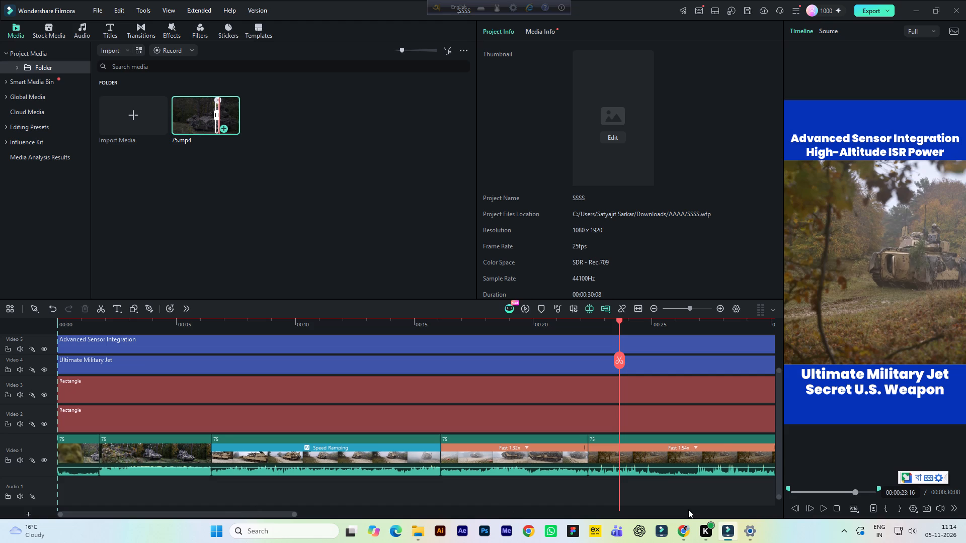
Enlarge the track heights so Video 1's thumbnails and waveform show large, with the timeline viewed from its start.
left_click_drag(778, 370, 787, 419)
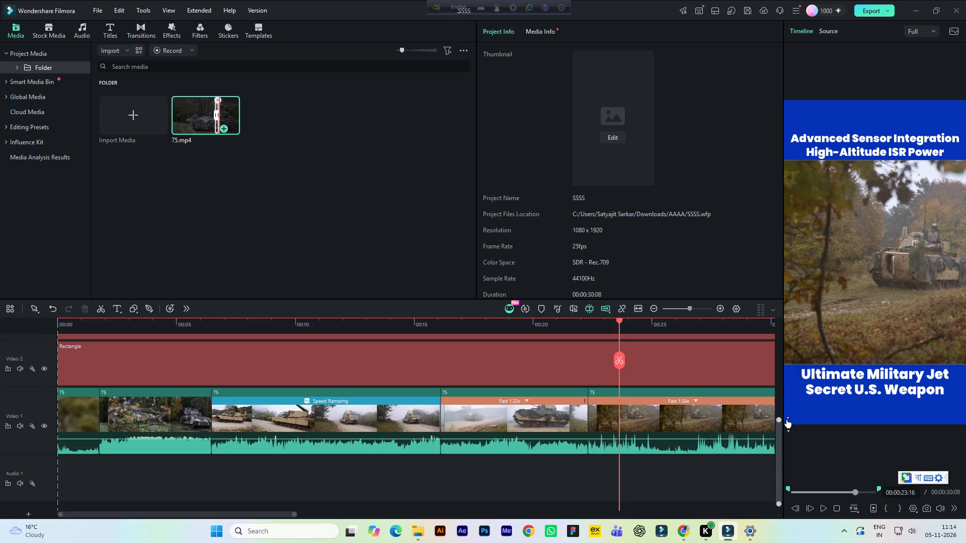
left_click_drag(787, 419, 785, 444)
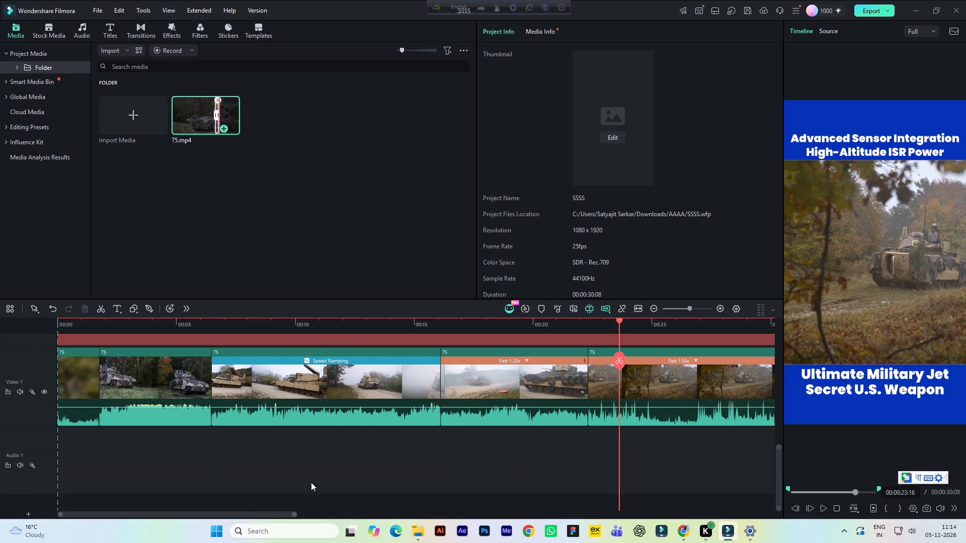
left_click_drag(277, 514, 282, 515)
left_click_drag(465, 327, 463, 329)
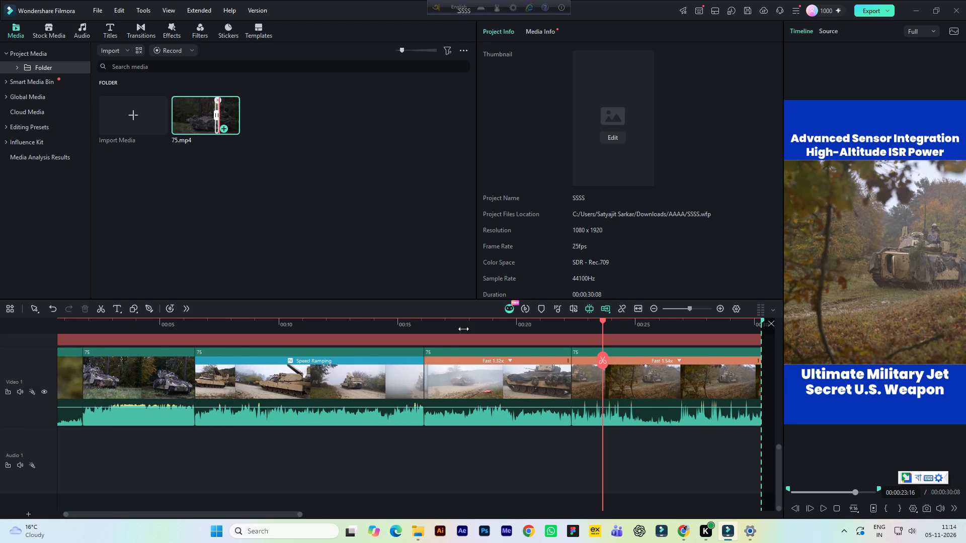
left_click_drag(463, 329, 460, 331)
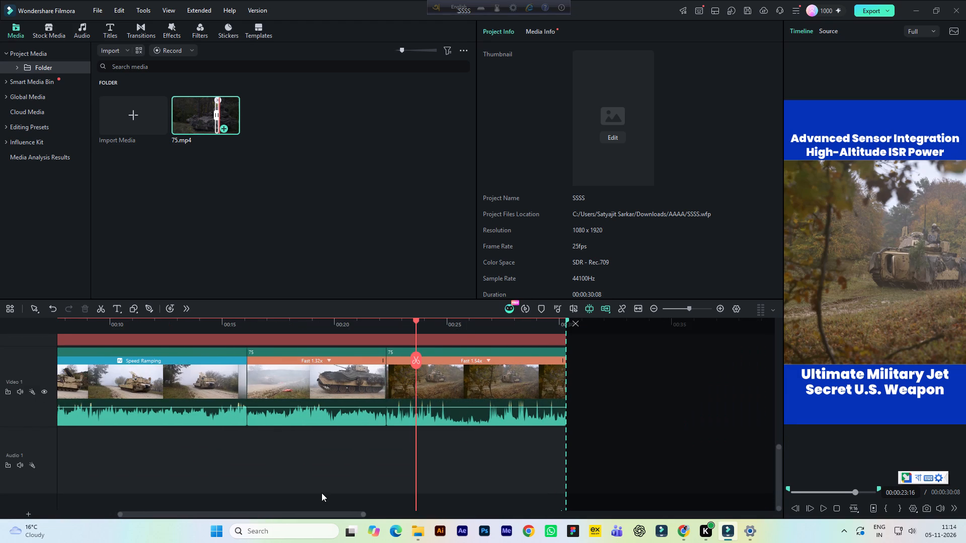
left_click_drag(320, 513, 245, 513)
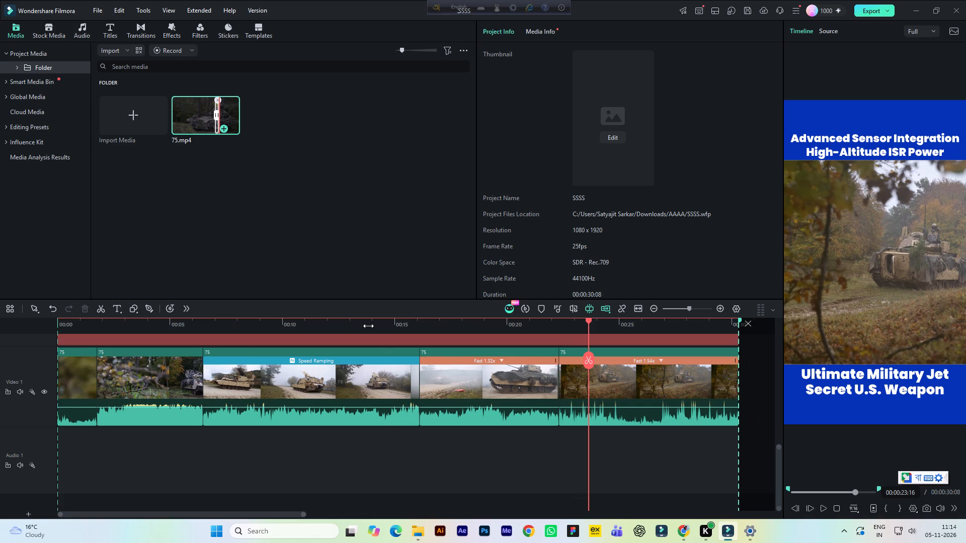
left_click_drag(369, 325, 373, 323)
left_click_drag(373, 323, 376, 323)
left_click_drag(276, 516, 253, 515)
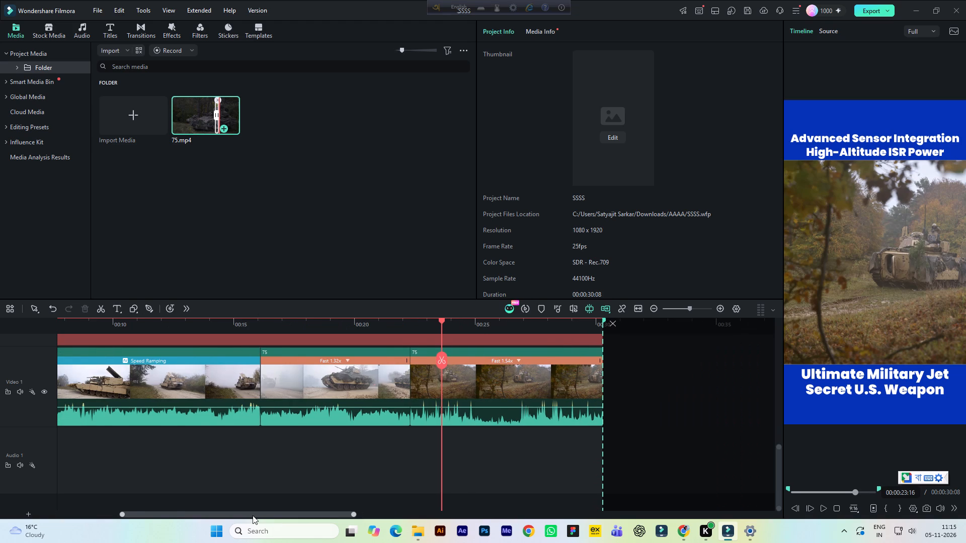
left_click_drag(253, 515, 167, 510)
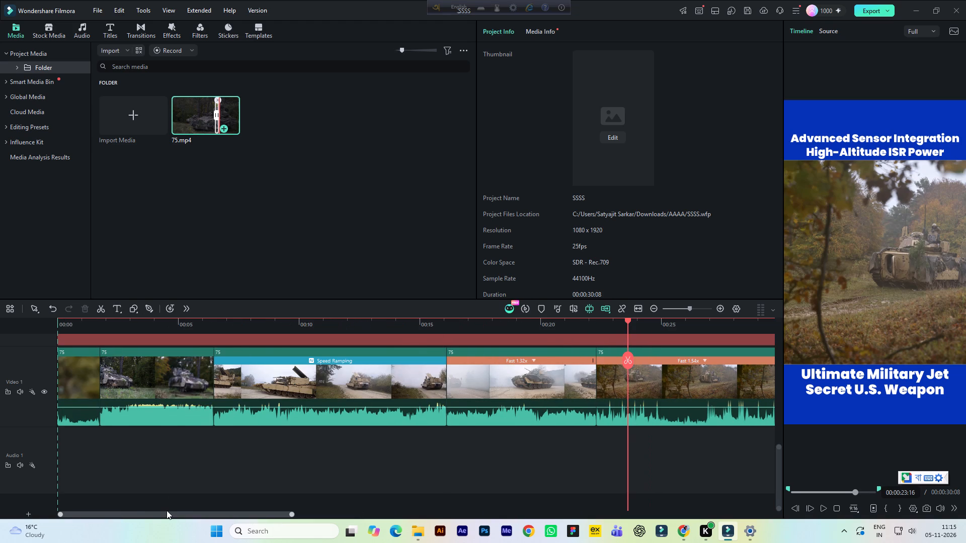
Select the first Video 1 clip and move the playhead into it, at 00:00:00:22.
left_click(87, 375)
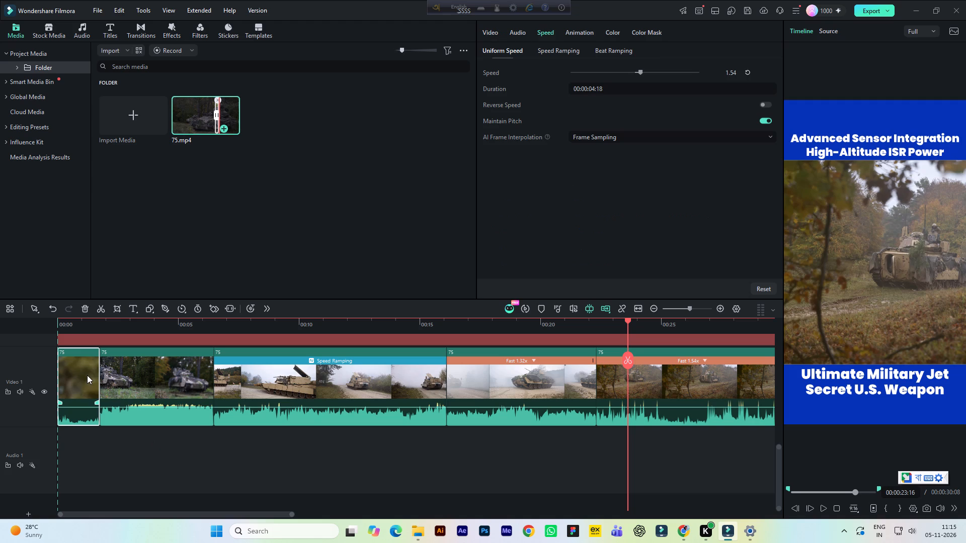
left_click(78, 324)
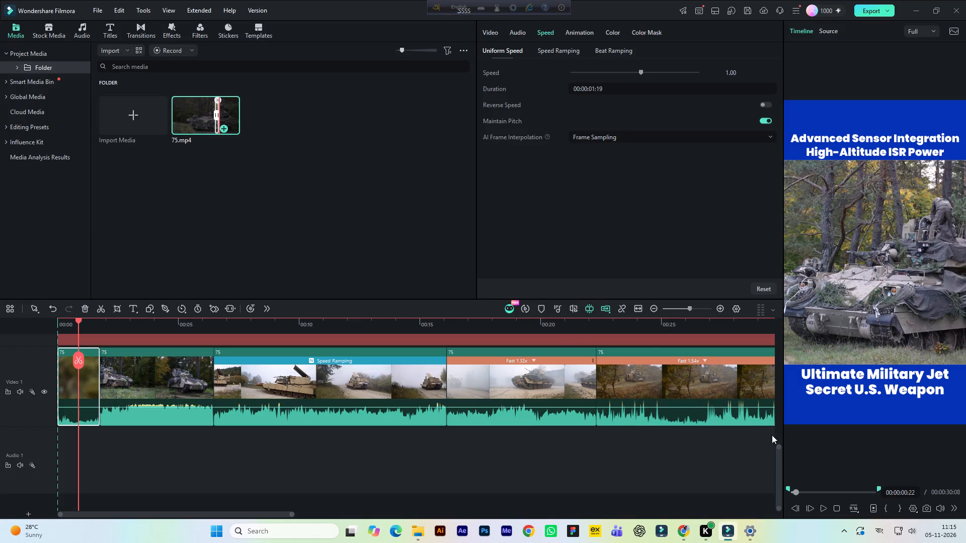
left_click_drag(779, 448, 779, 447)
left_click_drag(779, 447, 781, 326)
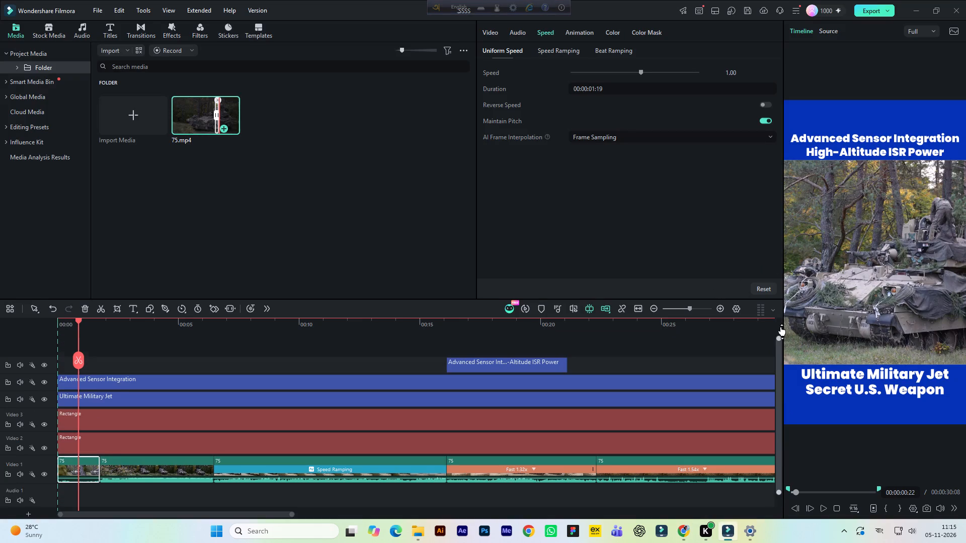
left_click_drag(781, 326, 779, 331)
left_click_drag(635, 326, 619, 327)
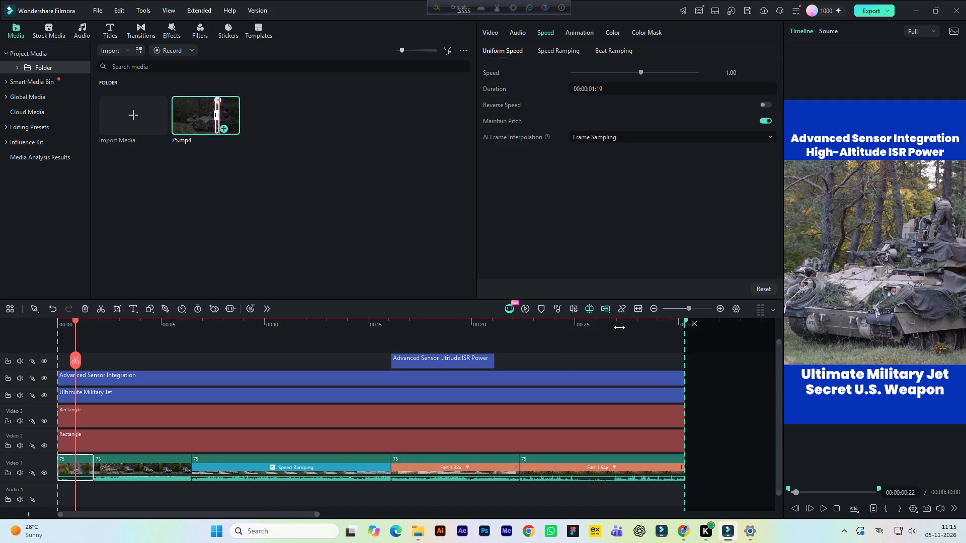
left_click_drag(619, 327, 614, 328)
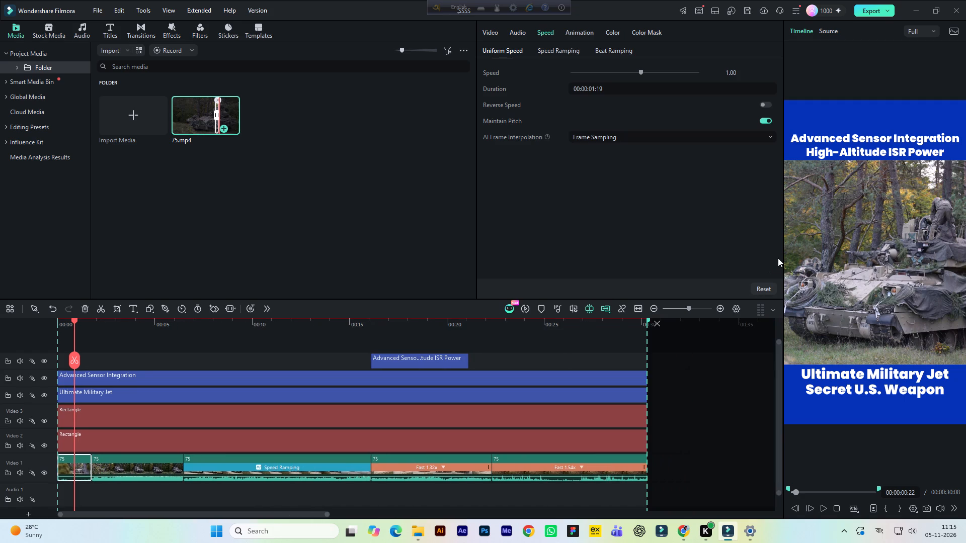
Enlarge the preview area by narrowing the timeline, and refit the whole edit within the narrower timeline.
left_click_drag(783, 248, 645, 243)
left_click_drag(645, 243, 610, 247)
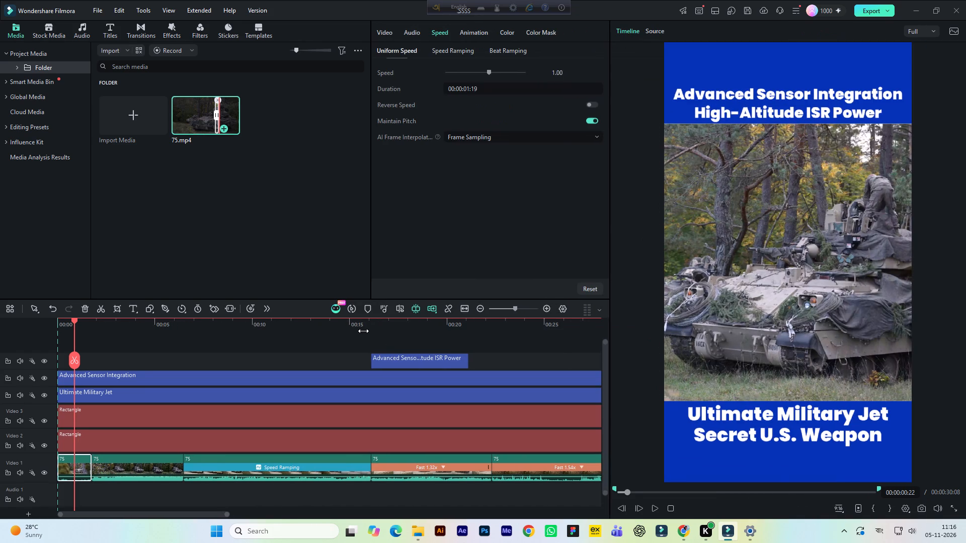
left_click_drag(363, 323, 353, 330)
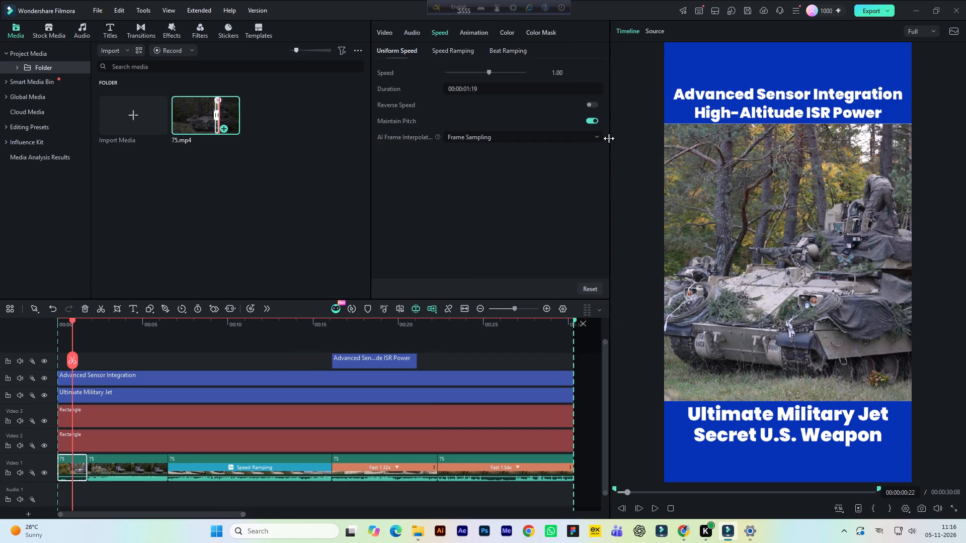
Enlarge the preview area slightly by narrowing the neighbouring clip properties area.
left_click_drag(609, 138, 595, 145)
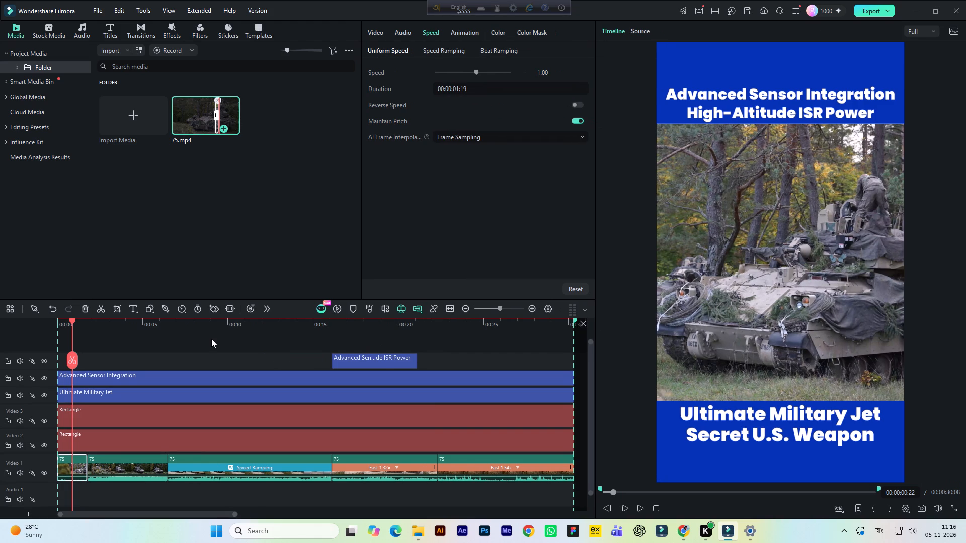
Duplicate the short "Advanced Sensor Integration / High-Altitude ISR Power" title clip on its track, starting at about 3 seconds, and save the project.
left_click(202, 330)
left_click(382, 362)
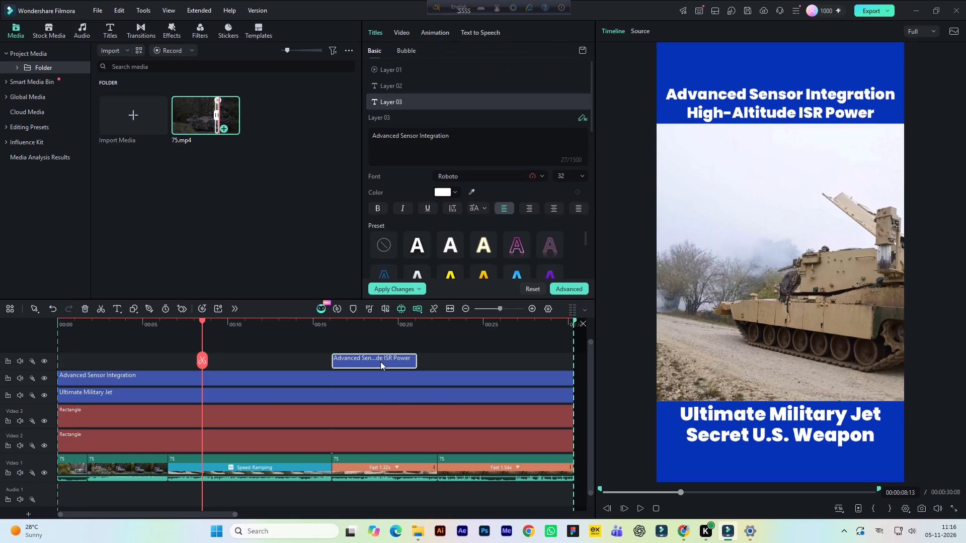
left_click_drag(380, 361, 153, 354, "alt")
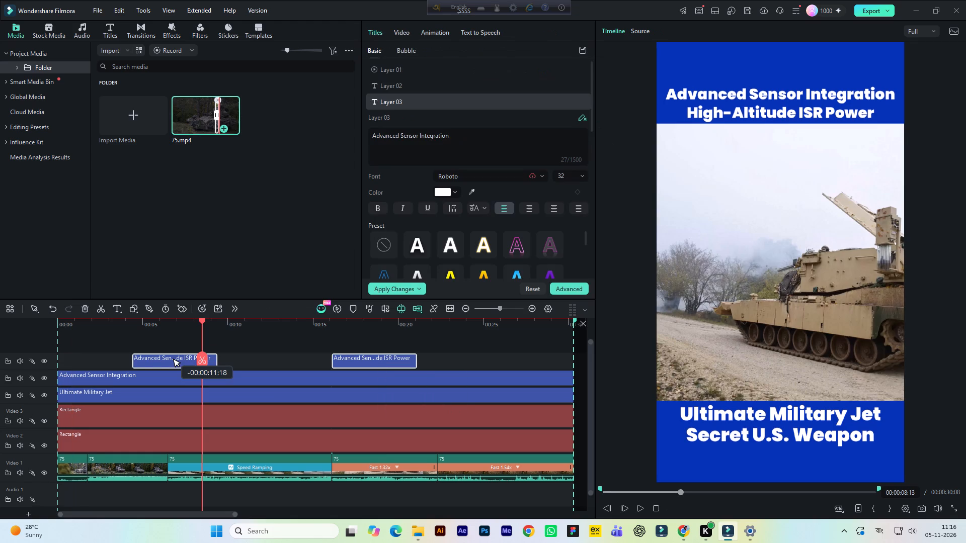
left_click(148, 328)
key("ctrl+s")
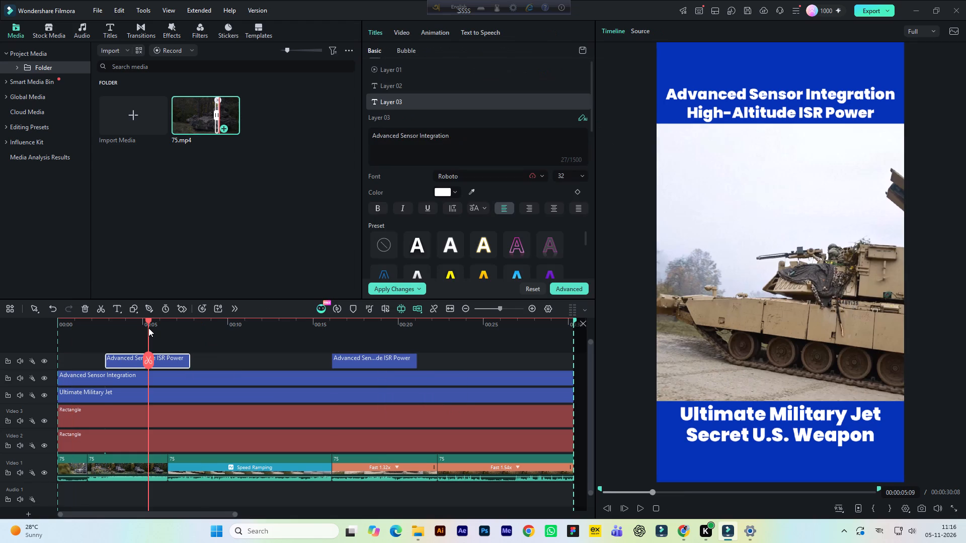
Examine the speed-ramped tank footage at several points between about 8 and 14 seconds, resaving the project along the way.
left_click(207, 325)
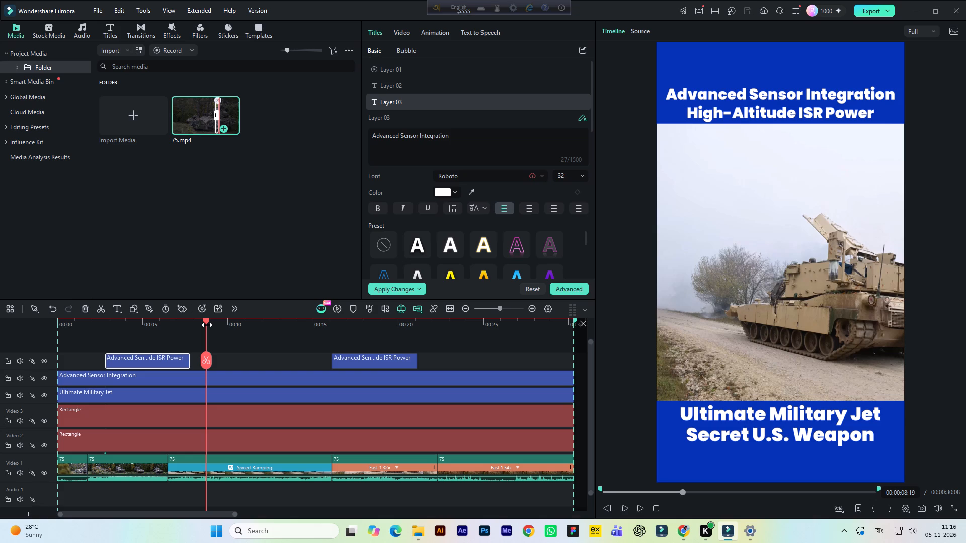
left_click(227, 325)
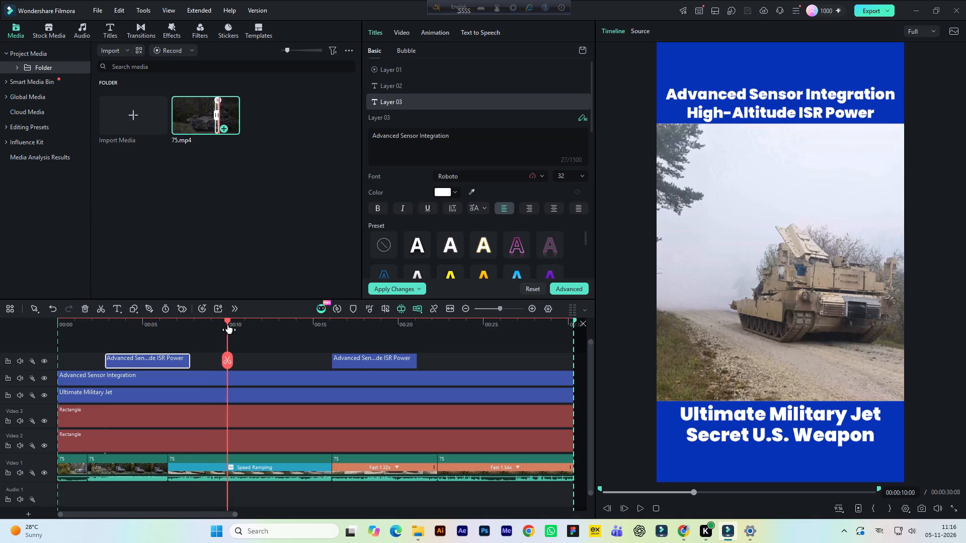
key("ctrl+s")
left_click(280, 327)
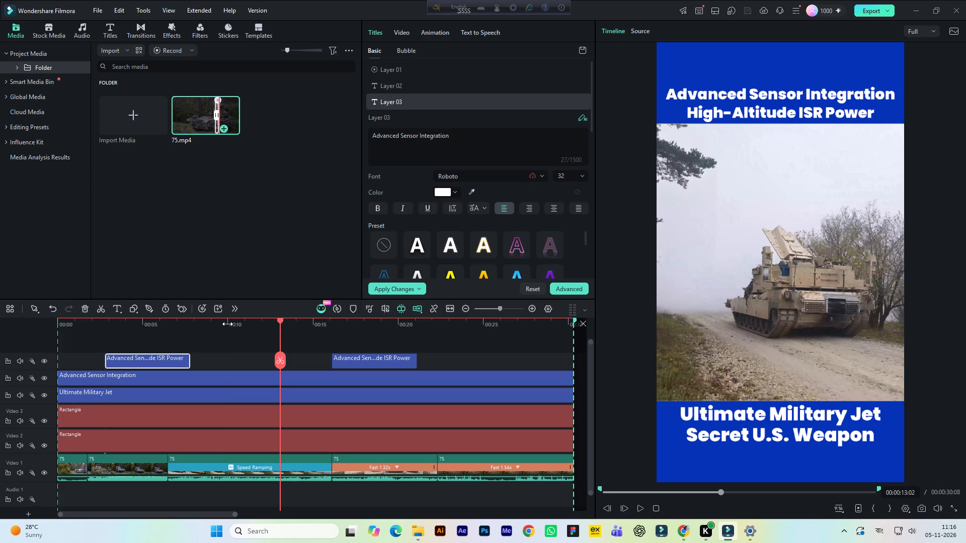
left_click(227, 324)
left_click(266, 326)
left_click(300, 325)
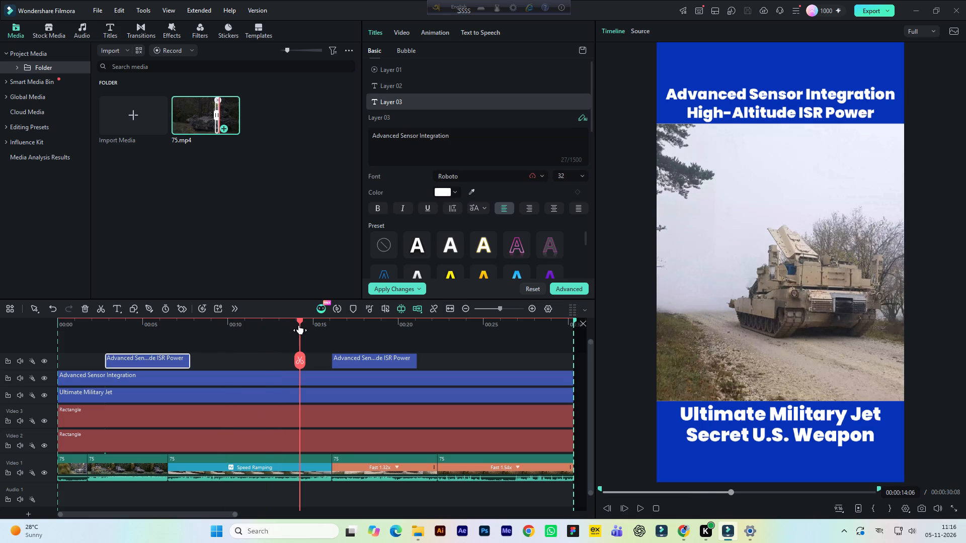
left_click(265, 326)
left_click(214, 359)
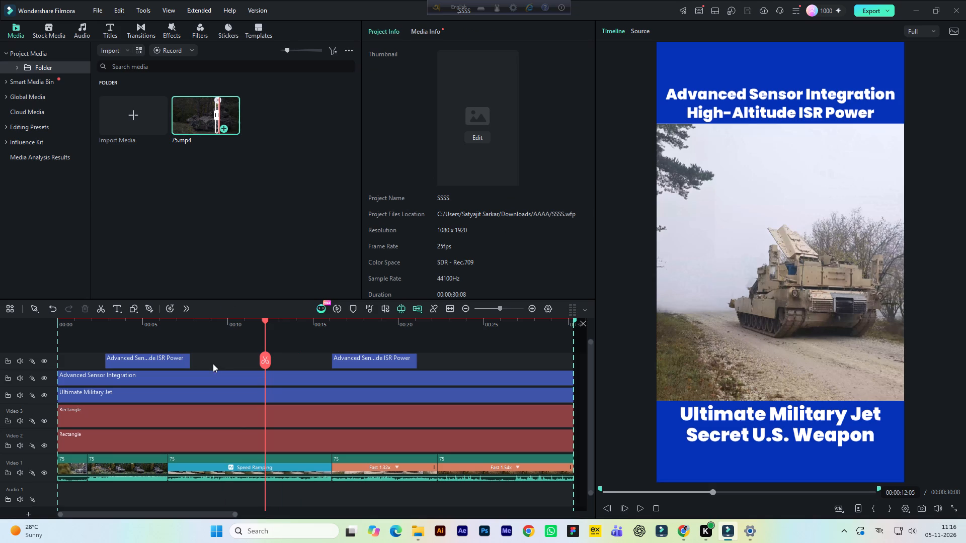
left_click(239, 327)
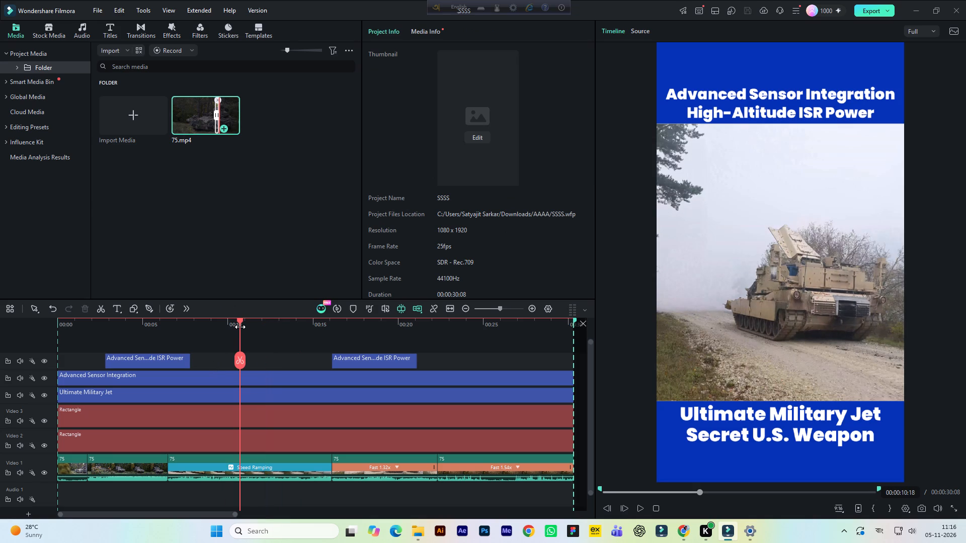
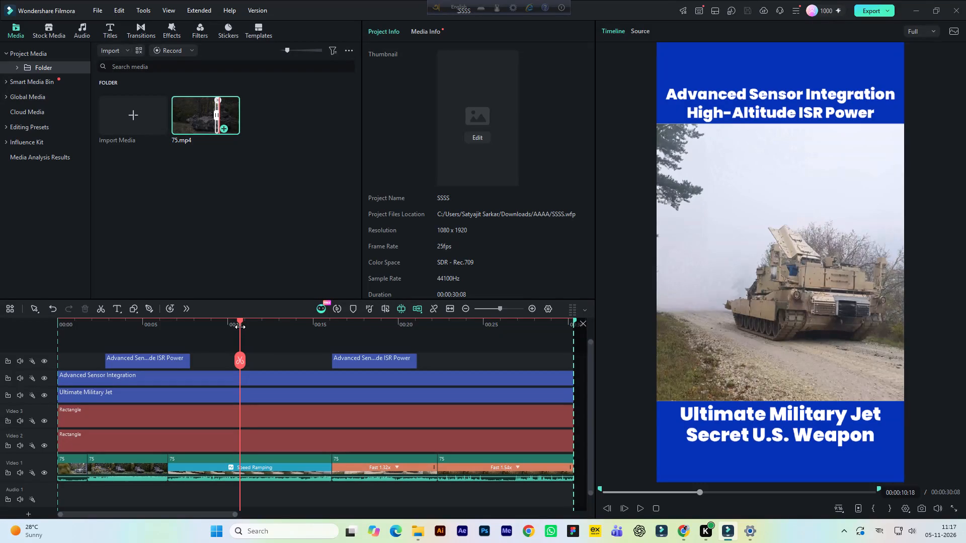
Examine the speed-ramped tank footage at several points between about 10 and 14 seconds.
left_click(264, 325)
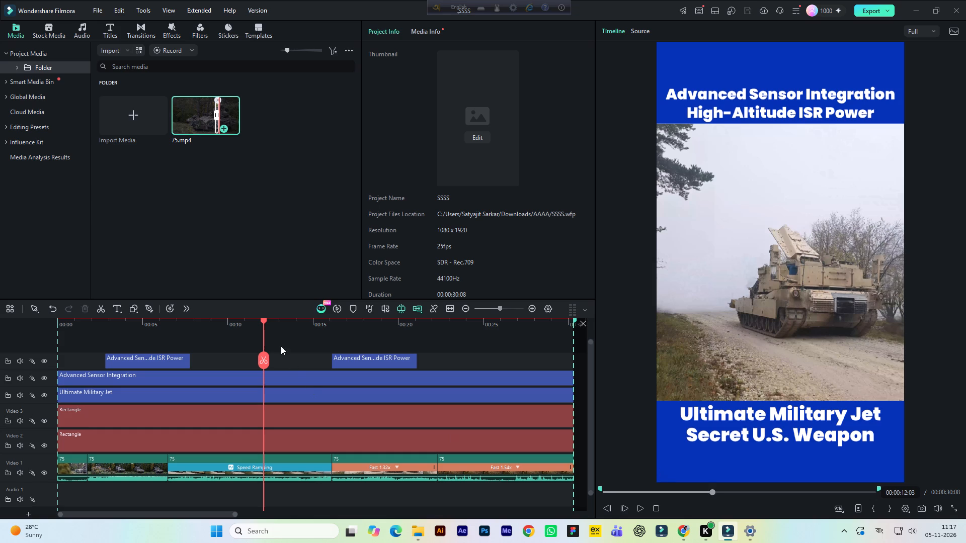
left_click(224, 323)
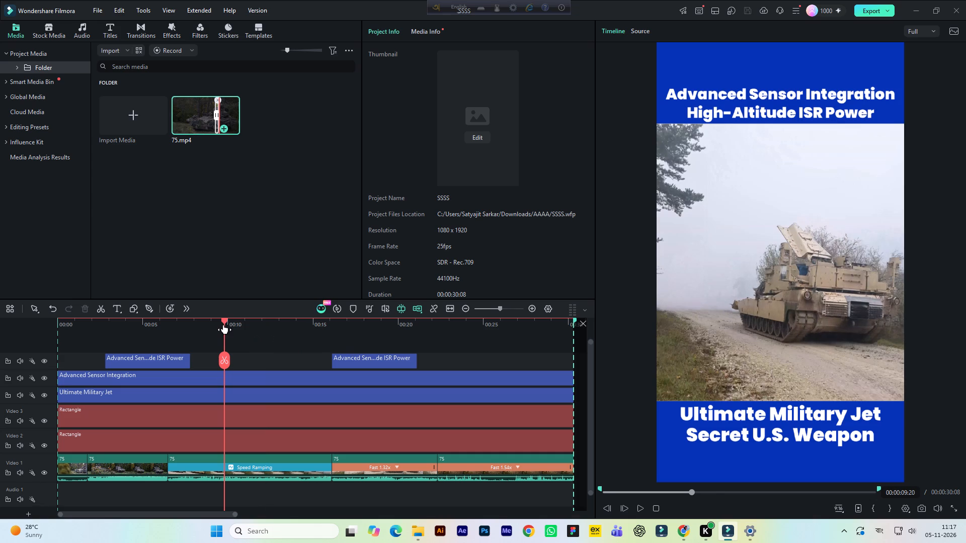
left_click(253, 326)
left_click(293, 323)
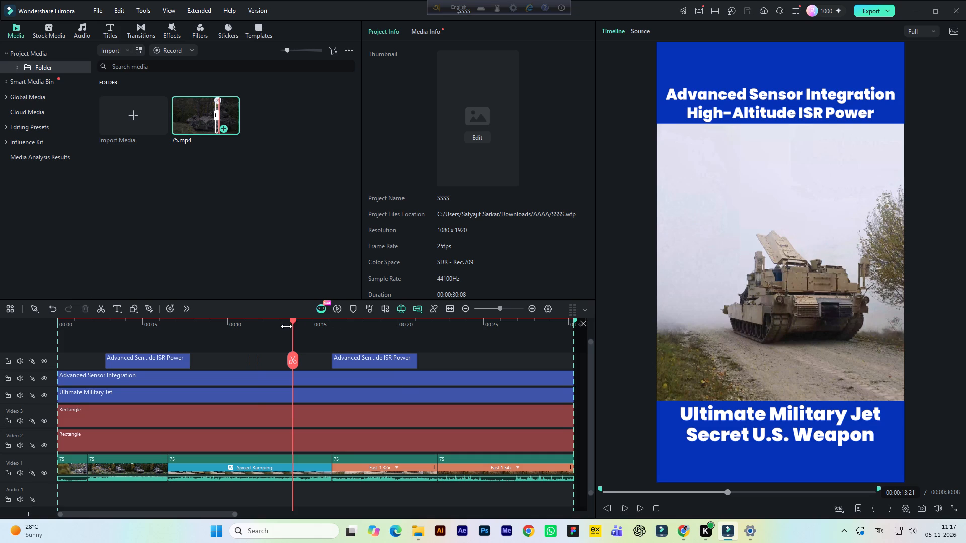
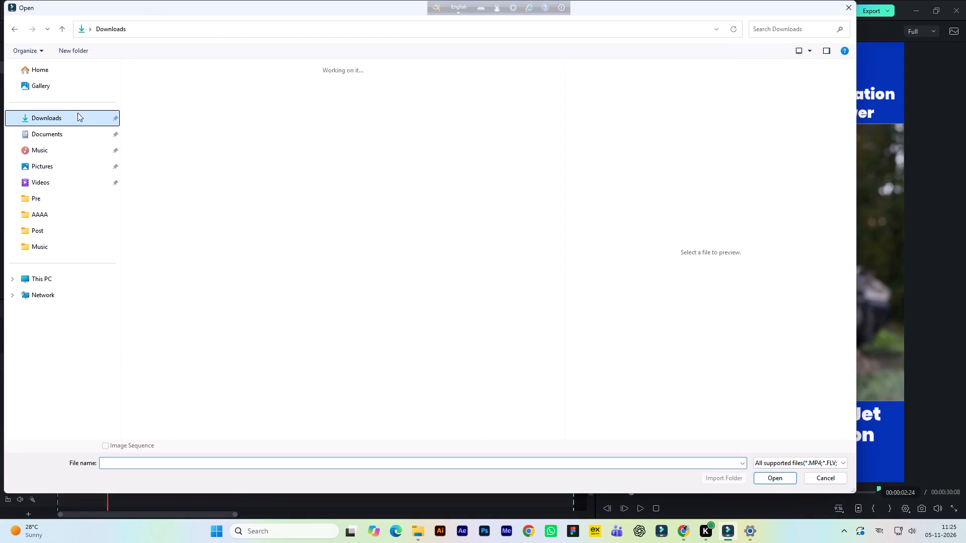
left_click(144, 117)
left_click(163, 210)
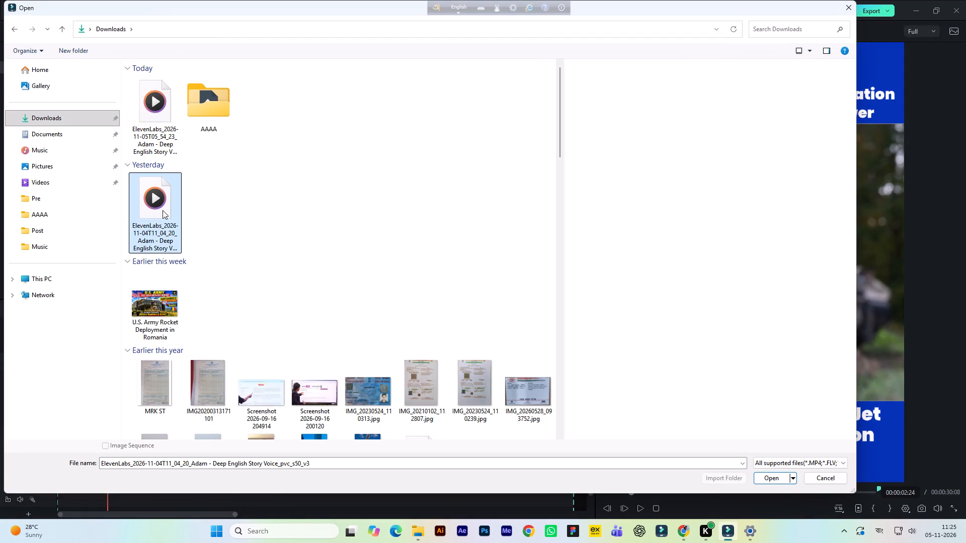
key("Delete")
left_click(155, 107)
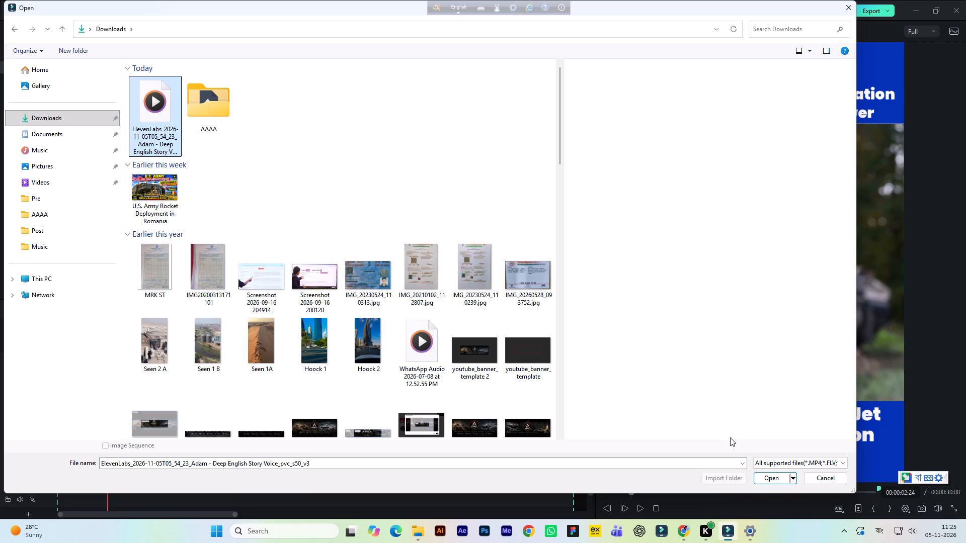
left_click(767, 476)
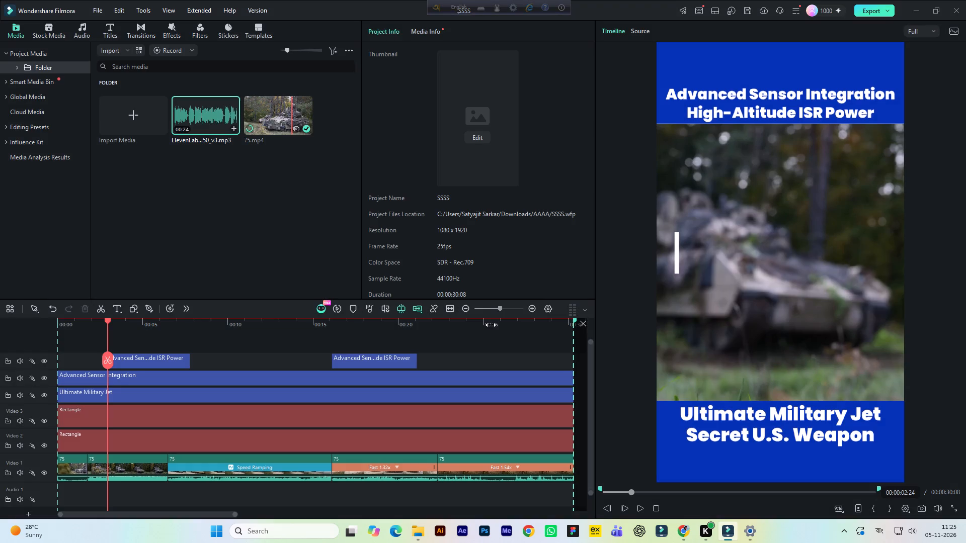
left_click(263, 182)
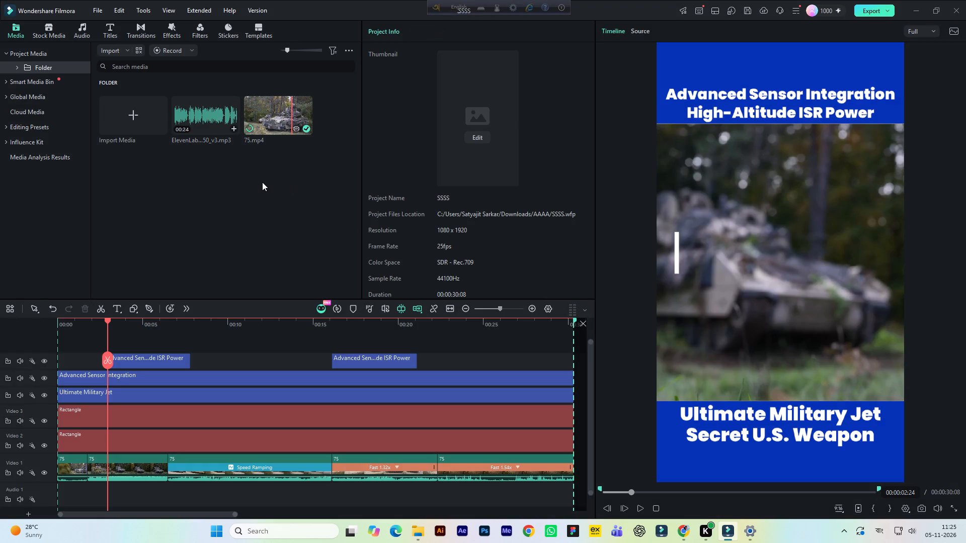
Place the ElevenLabs voiceover on the Audio 1 track and raise its volume to 20 dB.
left_click_drag(205, 121, 190, 309)
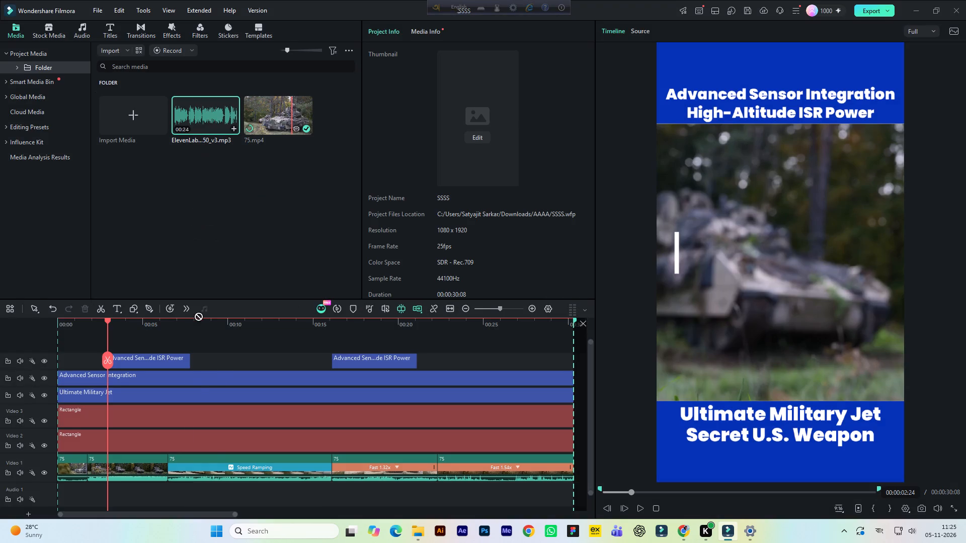
left_click_drag(190, 309, 122, 486)
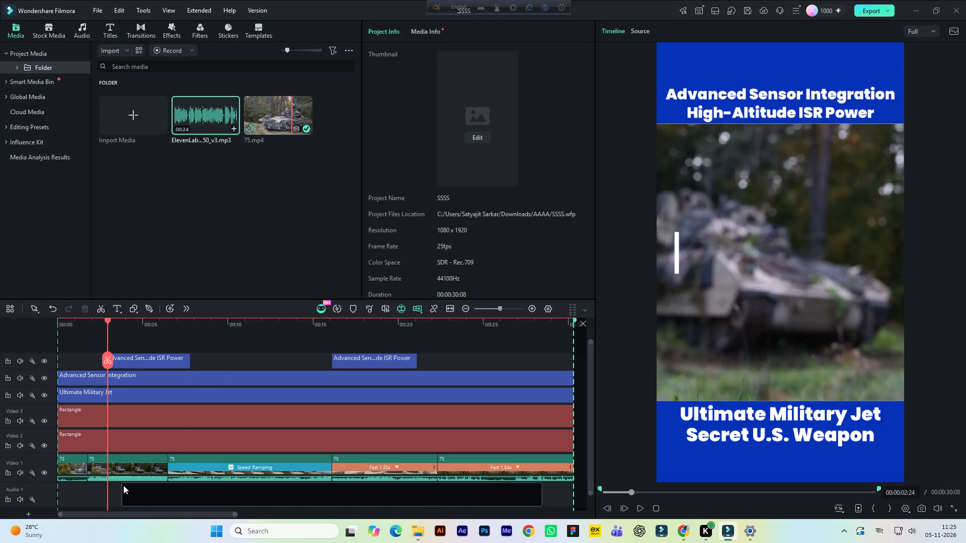
scroll(270, 400, "down", 2)
left_click_drag(238, 470, 239, 470)
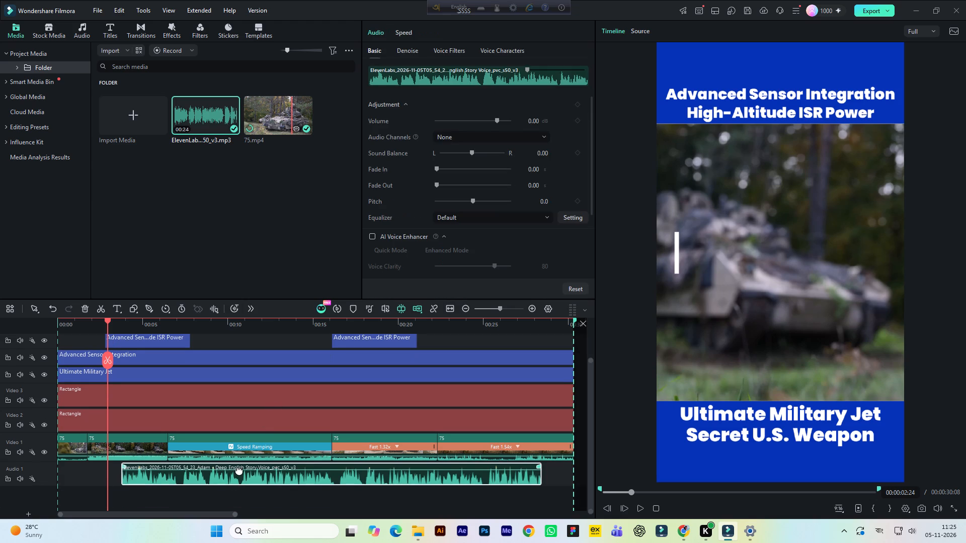
left_click_drag(239, 470, 242, 458)
Shift the voiceover clip earlier so it starts at about 3 seconds on the timeline, and save the project.
left_click_drag(249, 477, 246, 478)
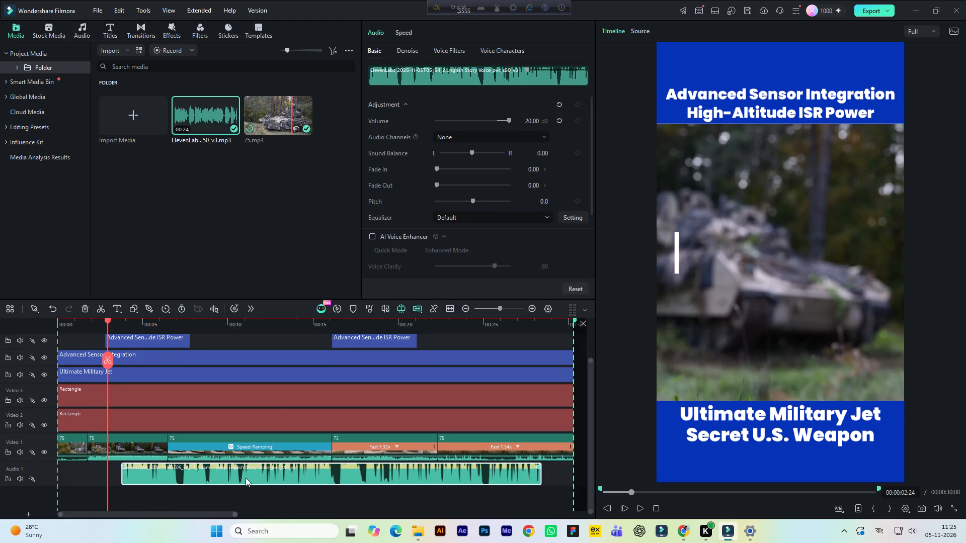
left_click_drag(246, 478, 239, 478)
left_click(86, 329)
left_click_drag(84, 320, 70, 329)
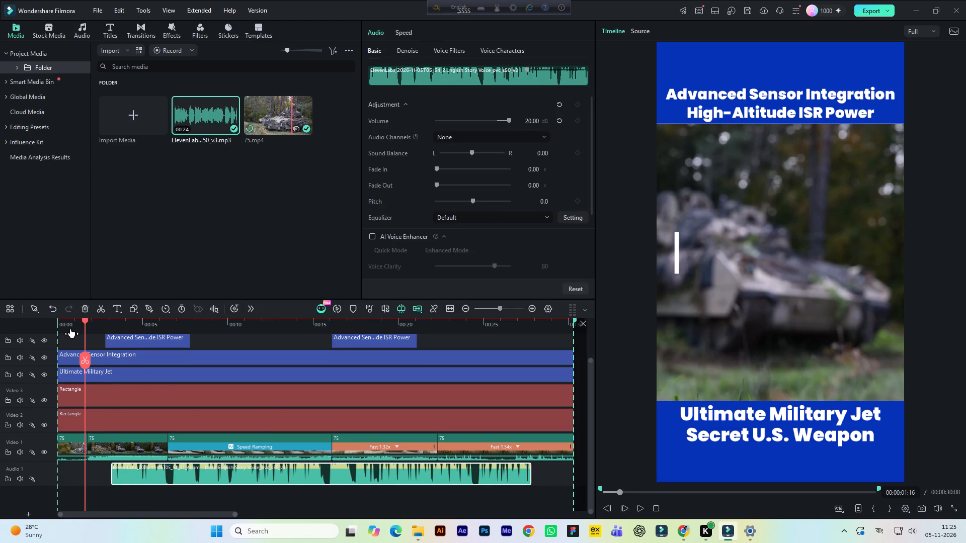
left_click_drag(70, 329, 70, 330)
key("ctrl+s")
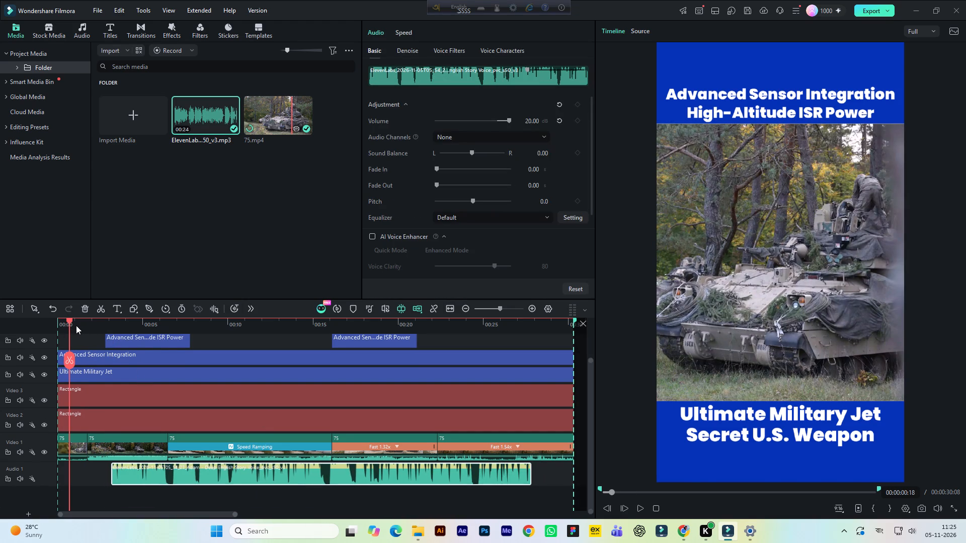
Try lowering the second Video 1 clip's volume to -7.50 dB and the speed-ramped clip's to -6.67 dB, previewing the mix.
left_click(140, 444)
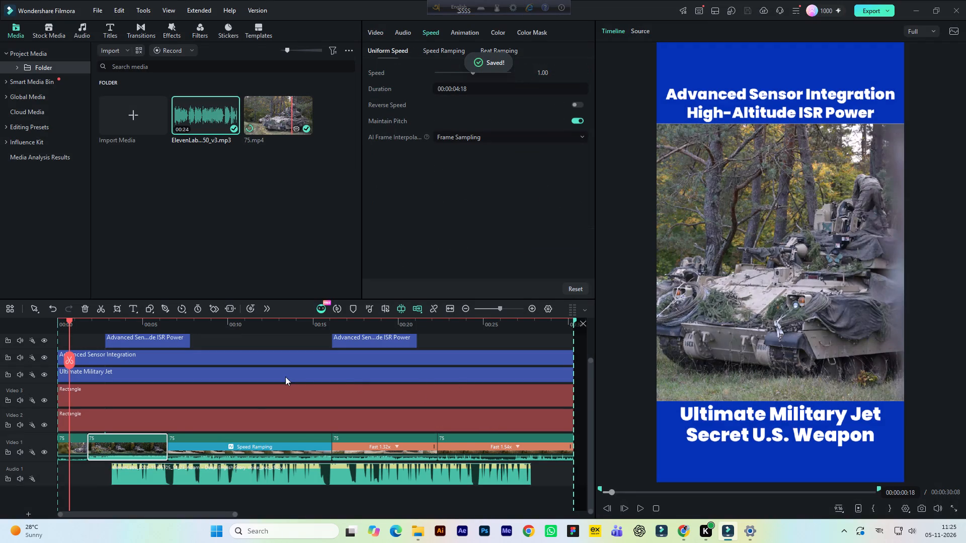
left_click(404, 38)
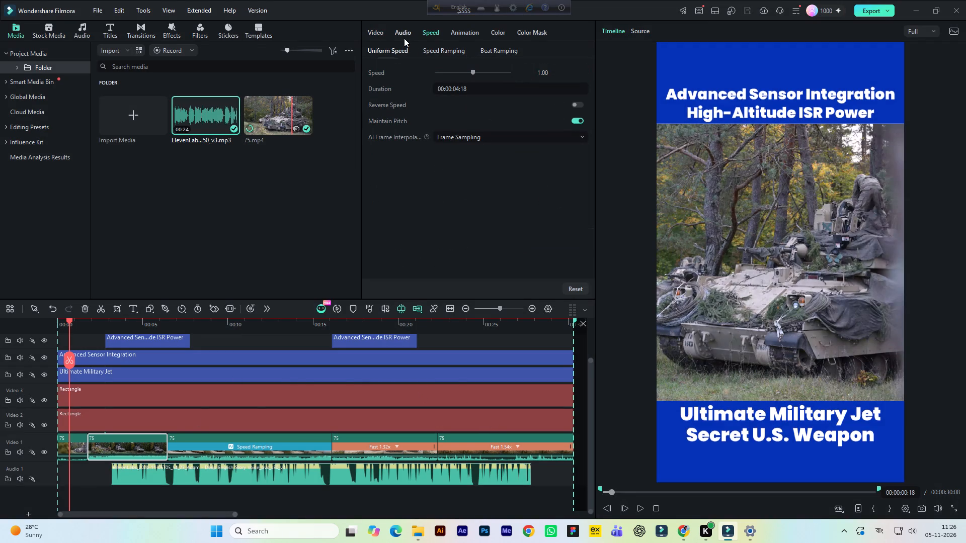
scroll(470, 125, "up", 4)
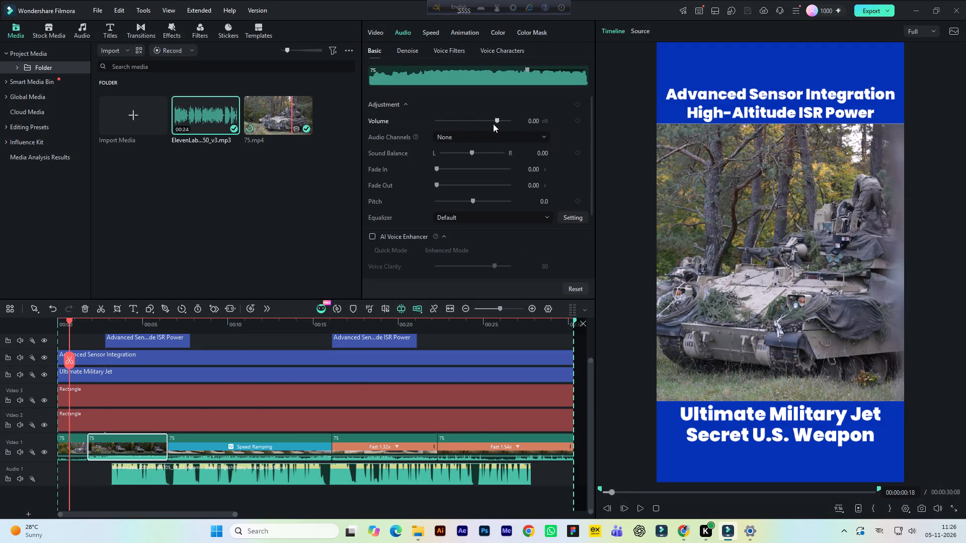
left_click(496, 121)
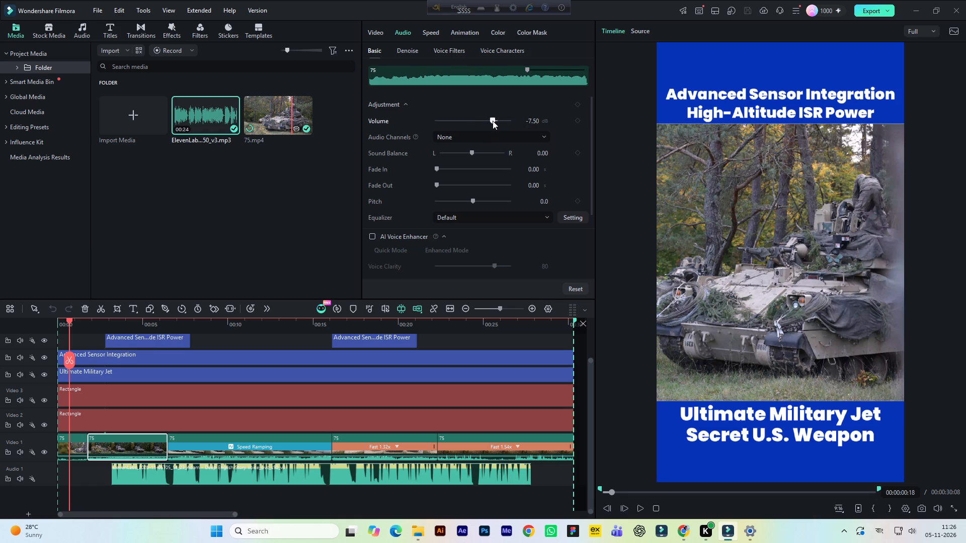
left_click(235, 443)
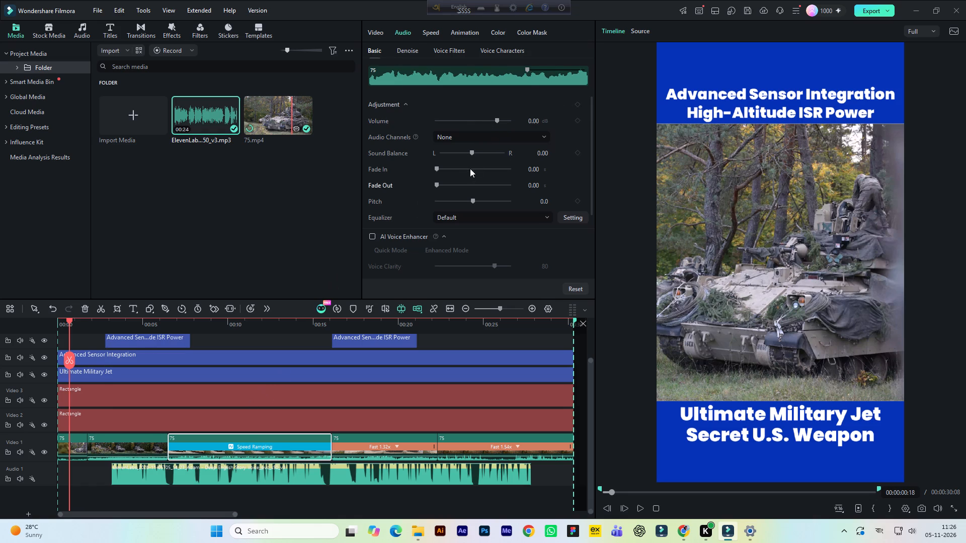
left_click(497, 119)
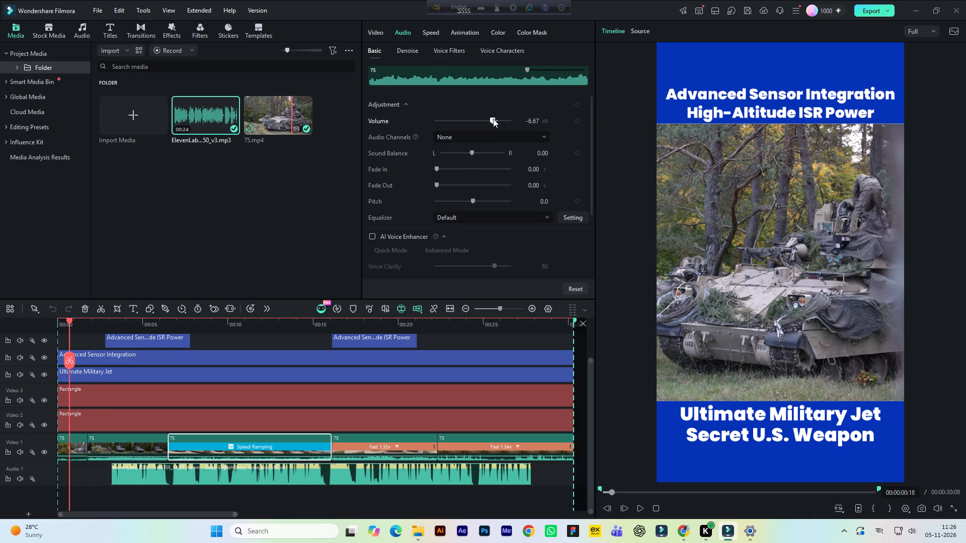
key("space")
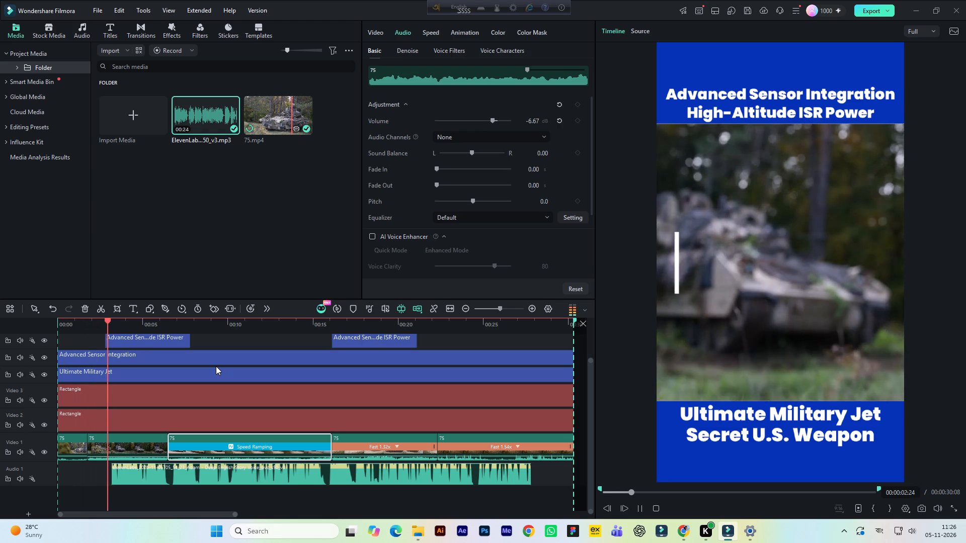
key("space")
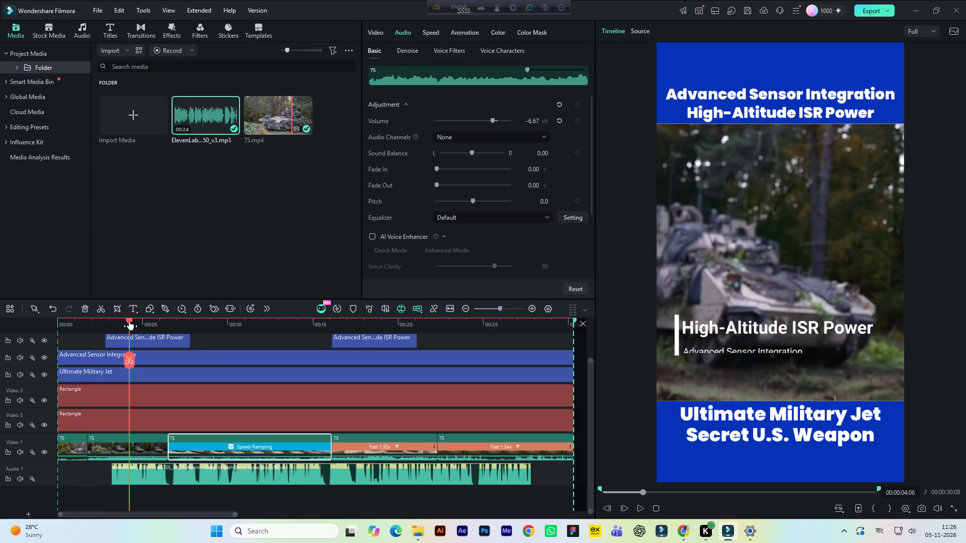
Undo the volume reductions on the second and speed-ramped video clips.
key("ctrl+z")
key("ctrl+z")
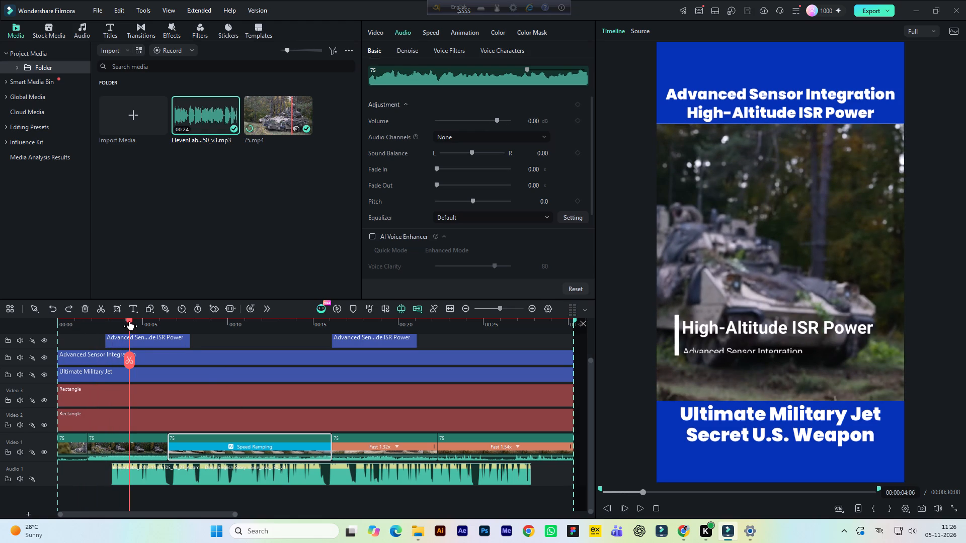
Add a volume keyframe to the second Video 1 clip at 00:00:02:20, just before the voiceover starts.
left_click_drag(131, 320, 112, 328)
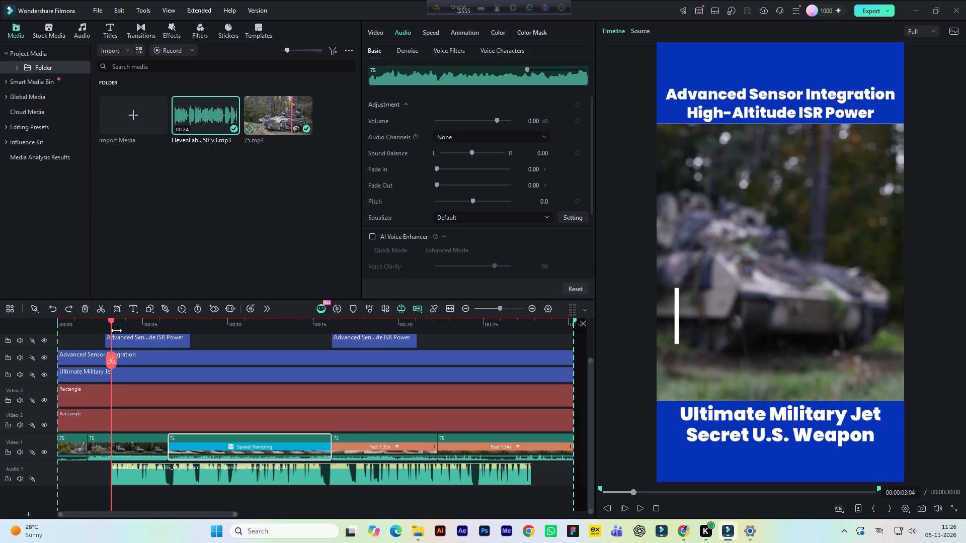
left_click_drag(109, 321, 104, 321)
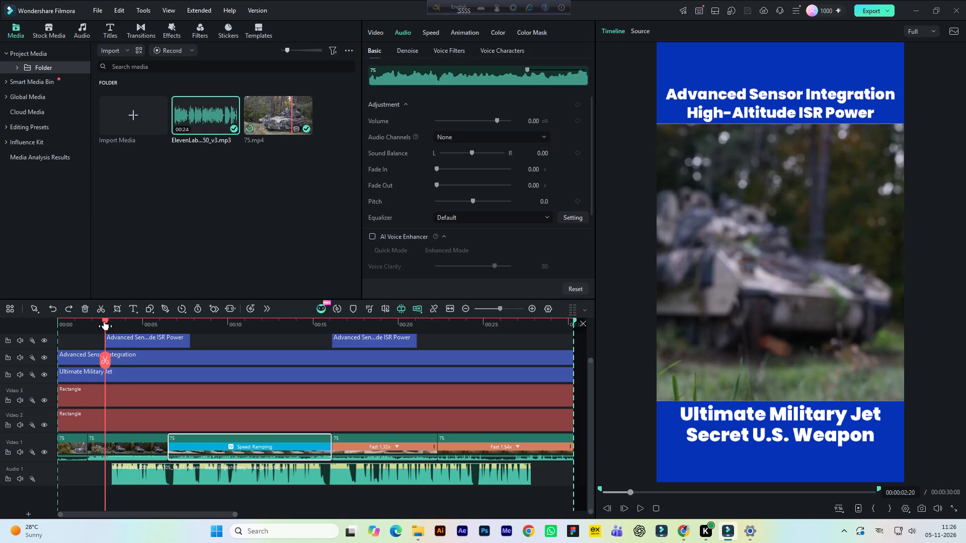
left_click_drag(104, 321, 104, 324)
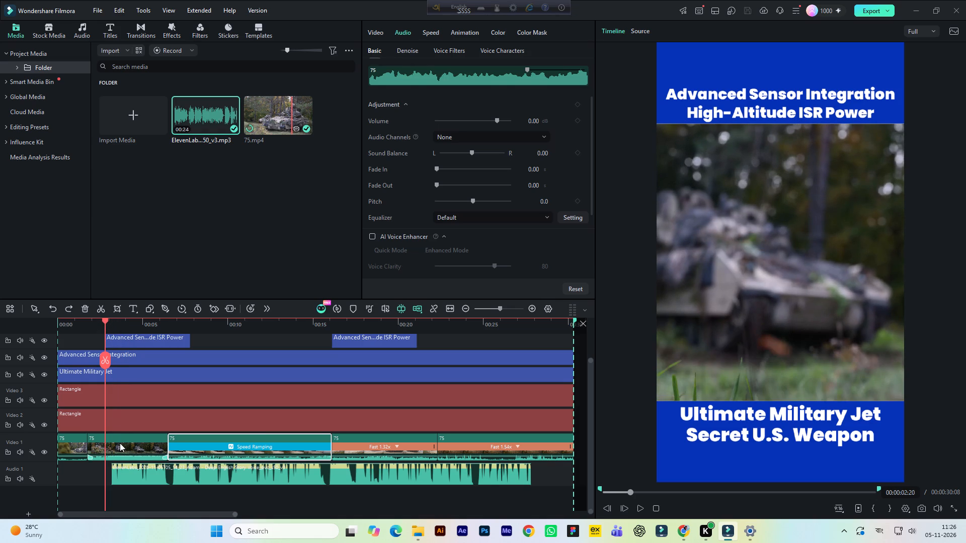
left_click(121, 444)
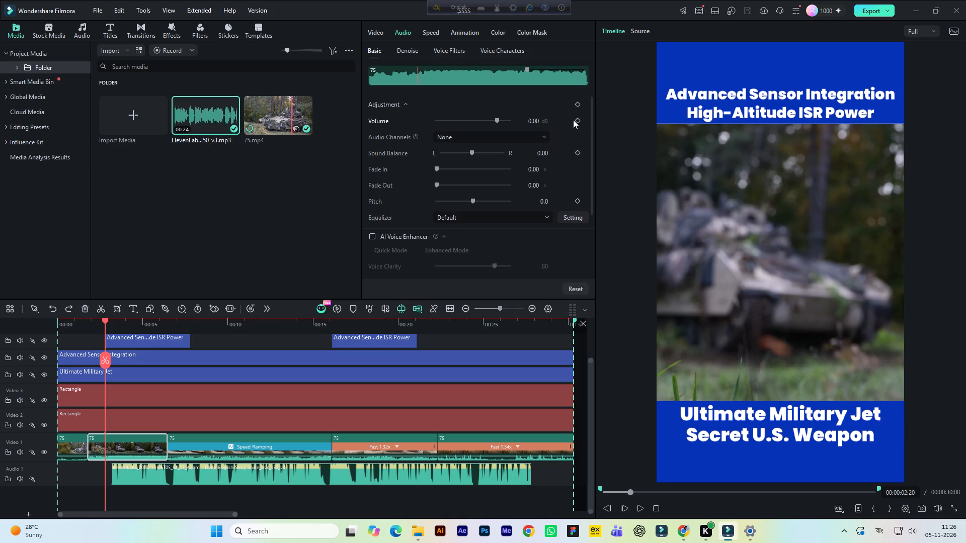
left_click(576, 120)
Lower the second Video 1 clip's volume to -12.50 dB at 00:00:03:04, where the voiceover begins, as a second keyframe.
left_click_drag(105, 321, 111, 323)
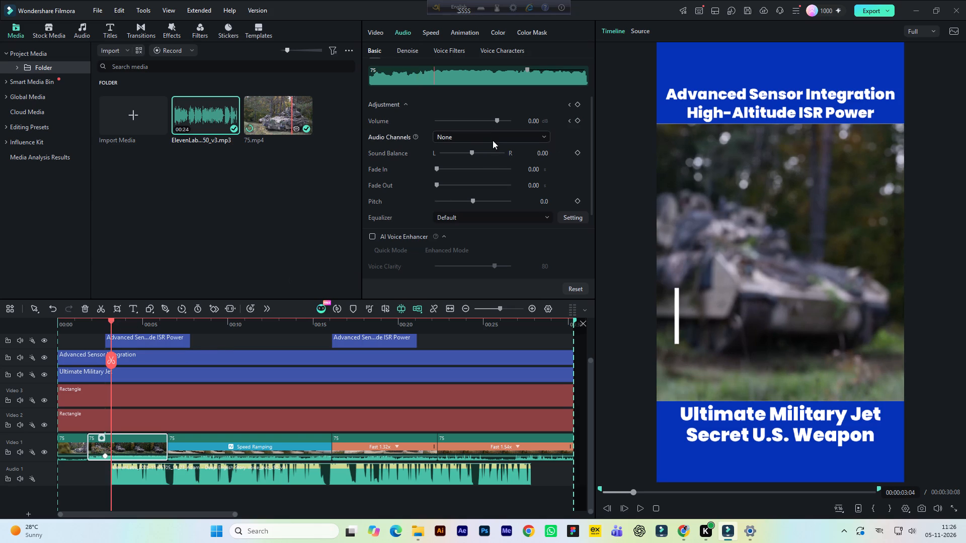
left_click_drag(494, 119, 493, 119)
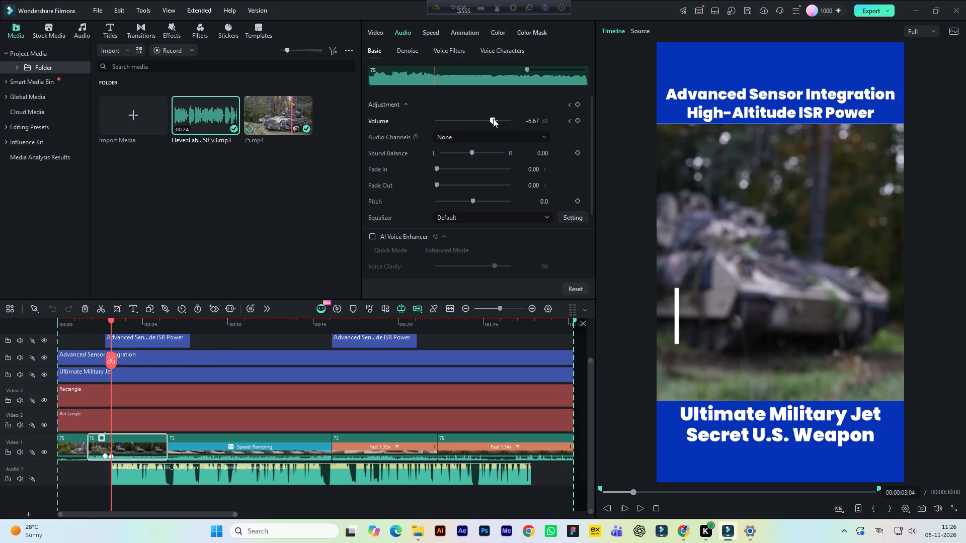
left_click_drag(493, 119, 490, 119)
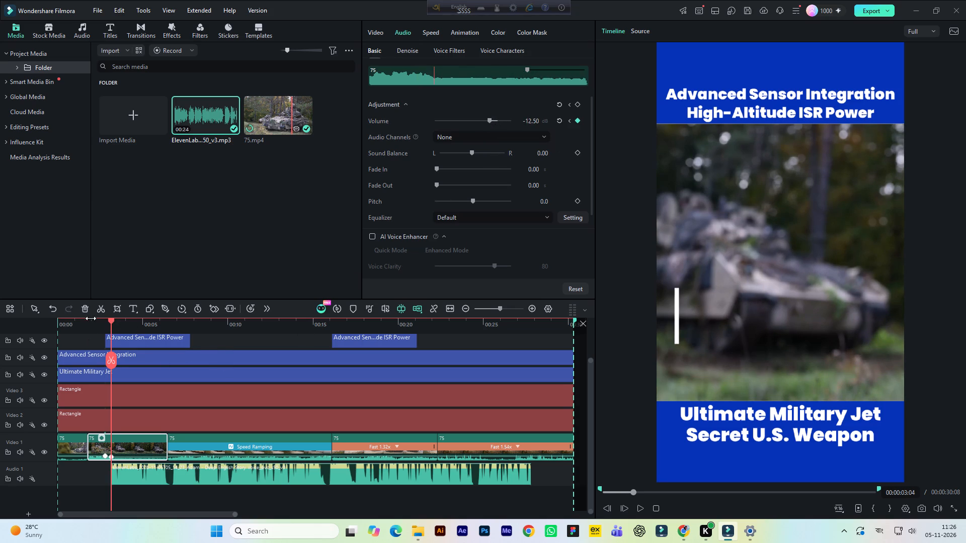
Preview the lowered footage volume from just before the voiceover starts, and save the project.
left_click(91, 316)
left_click(91, 322)
key("space")
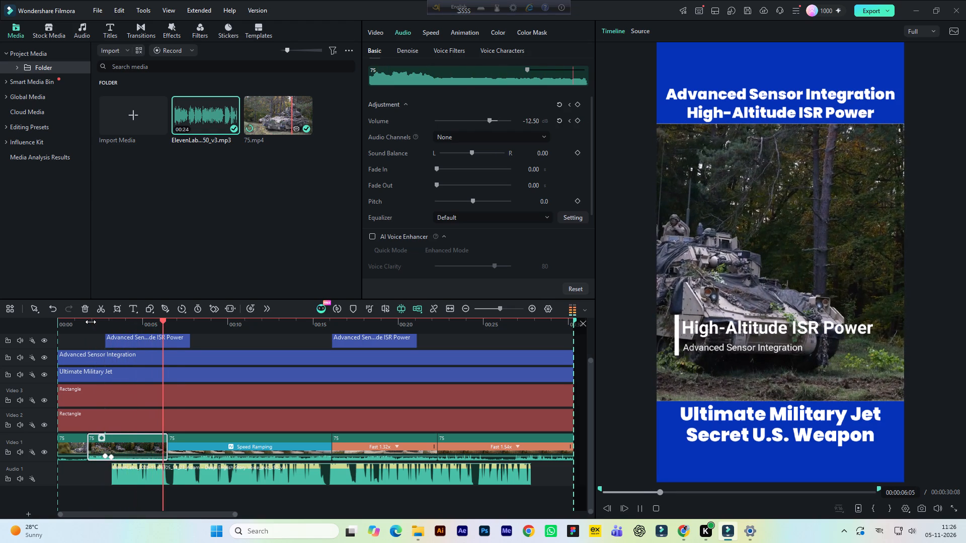
key("space")
key("ctrl+s")
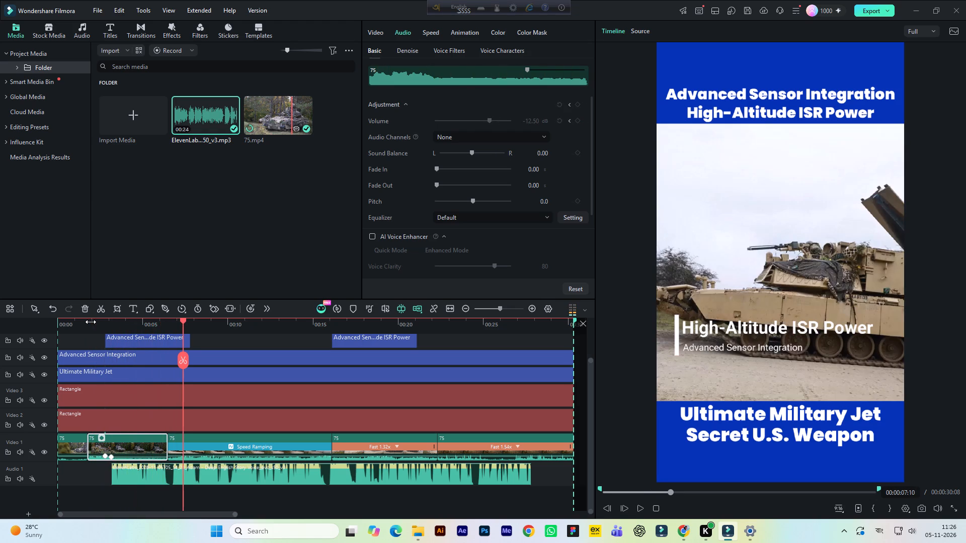
Lower the speed-ramped Video 1 clip's volume to -12.00 dB and play the mix through to the following clip.
left_click(202, 450)
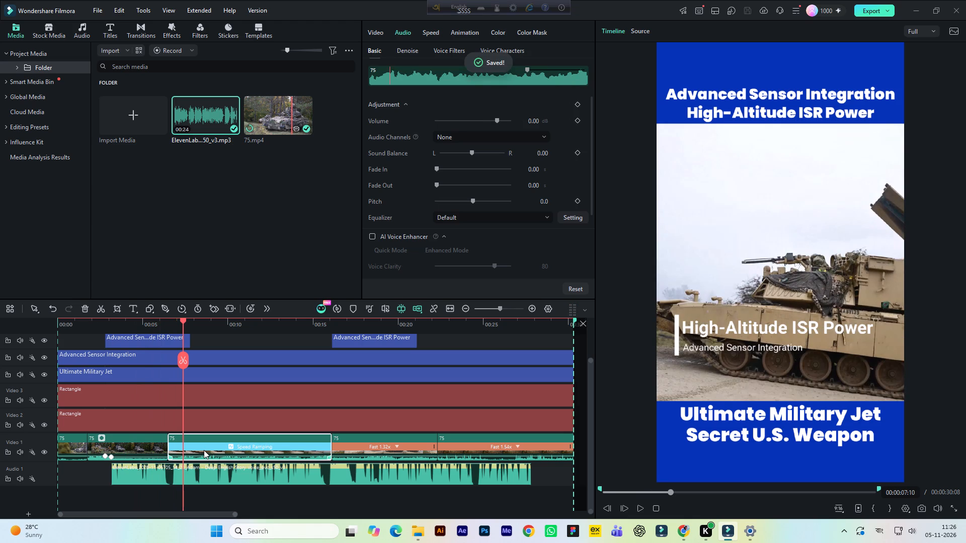
left_click(206, 456)
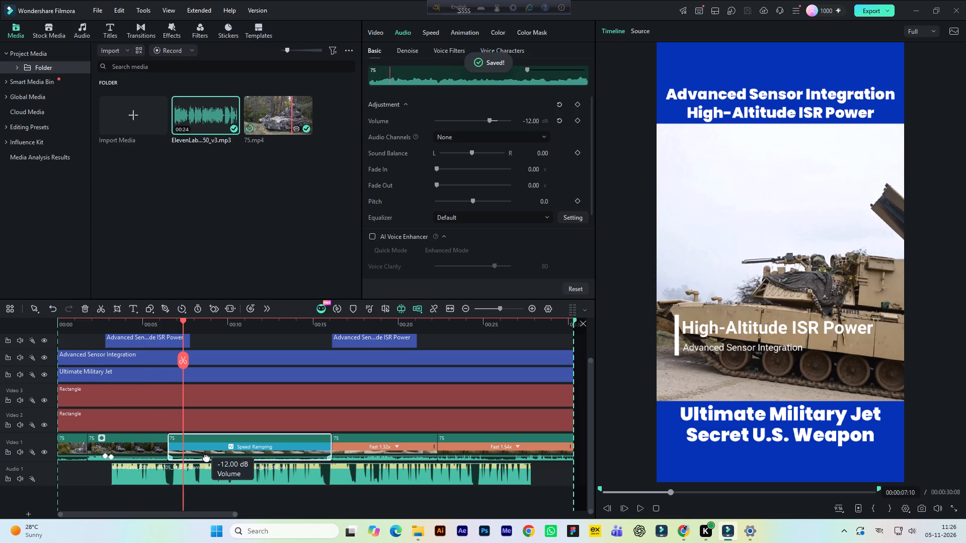
key("space")
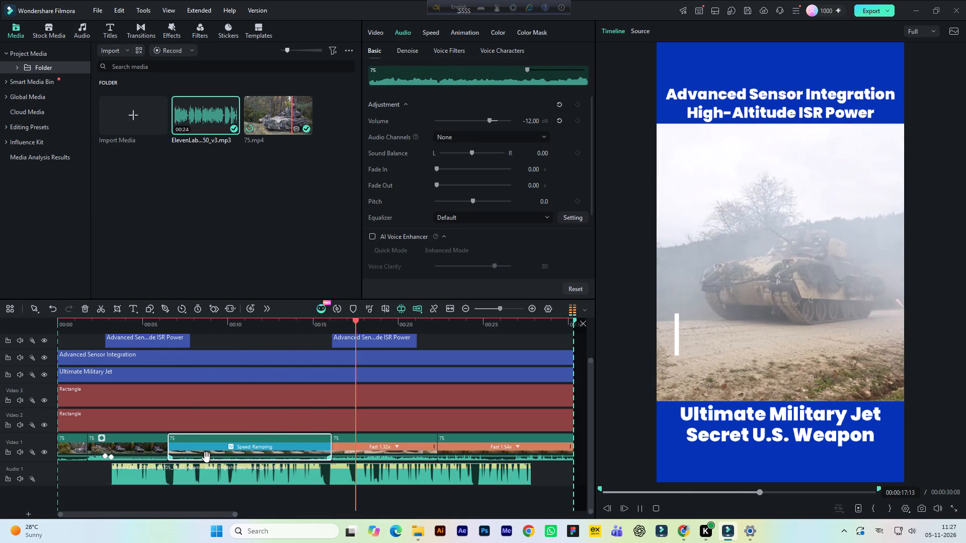
key("space")
Lower the 1.32x Video 1 clip's volume to -12.00 dB, preview the mix, and save the project.
left_click(382, 445)
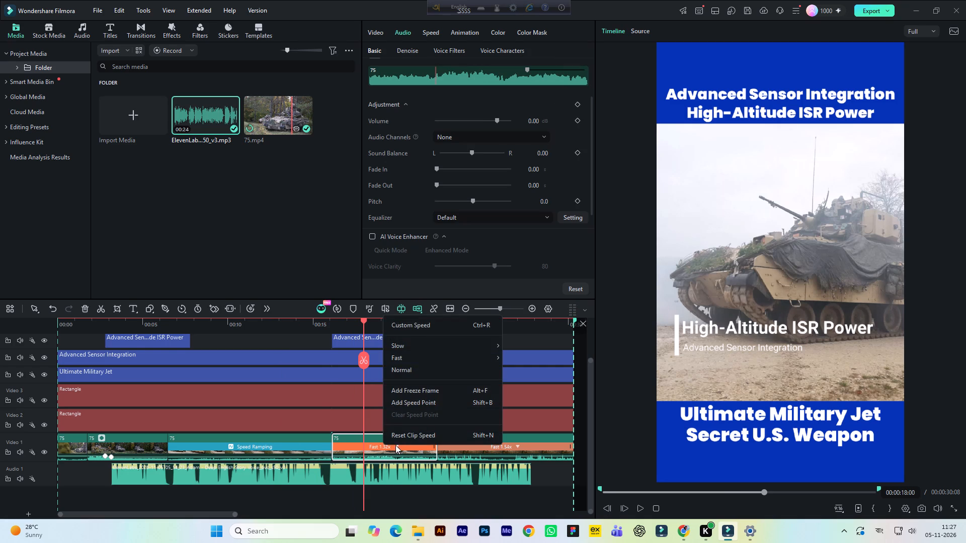
left_click(403, 496)
left_click(392, 450)
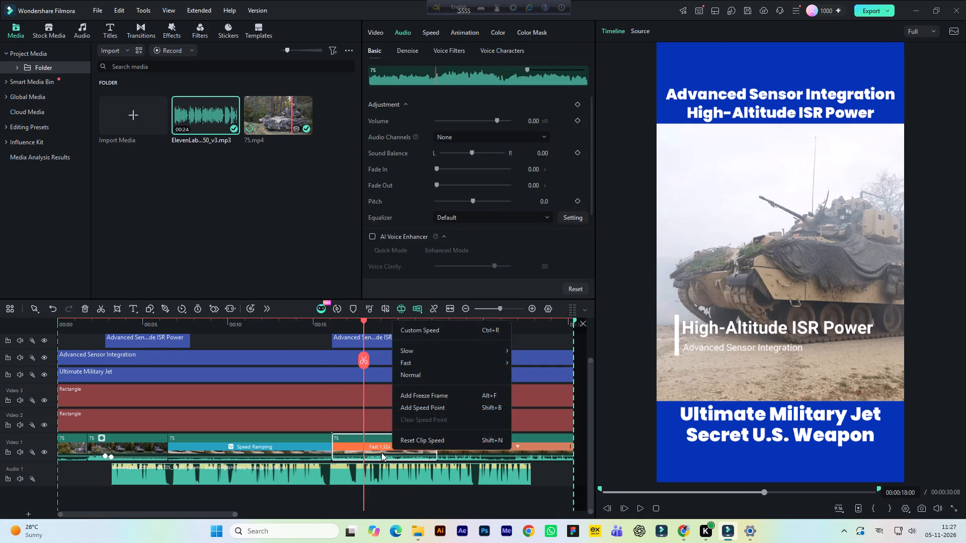
left_click(381, 452)
left_click(381, 456)
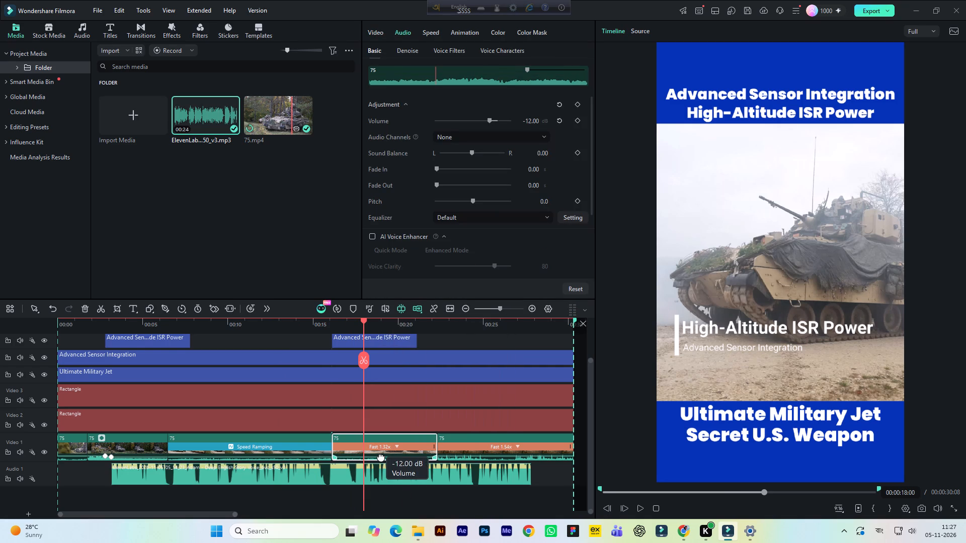
left_click(339, 327)
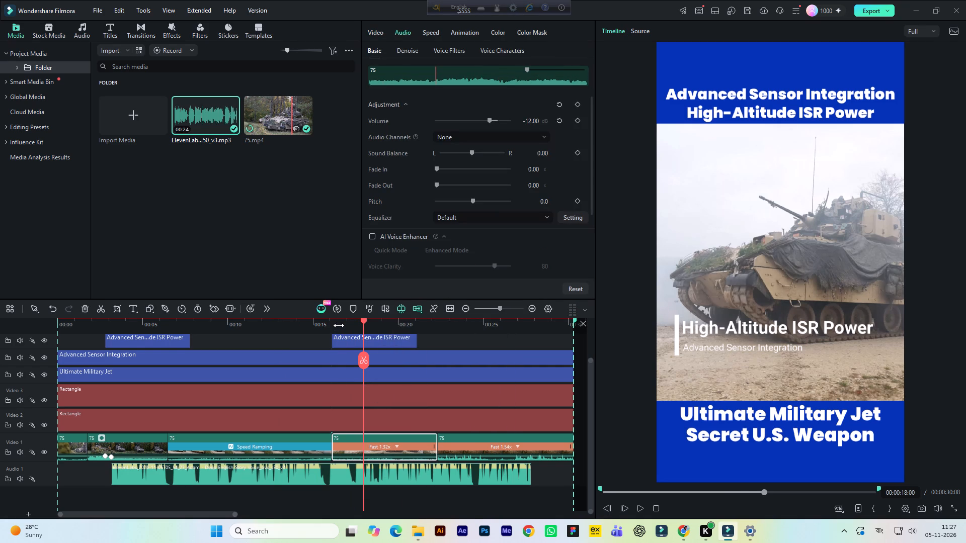
key("space")
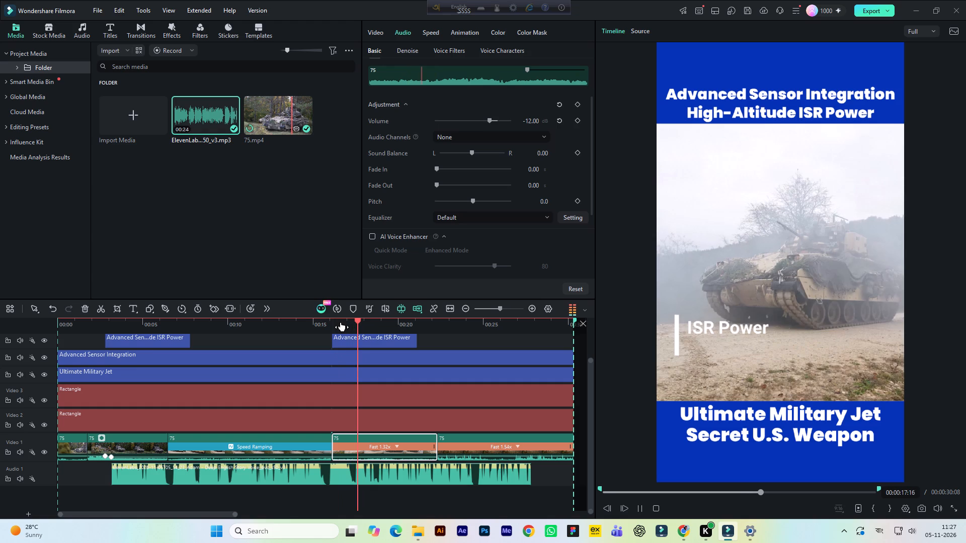
key("space")
key("ctrl+s")
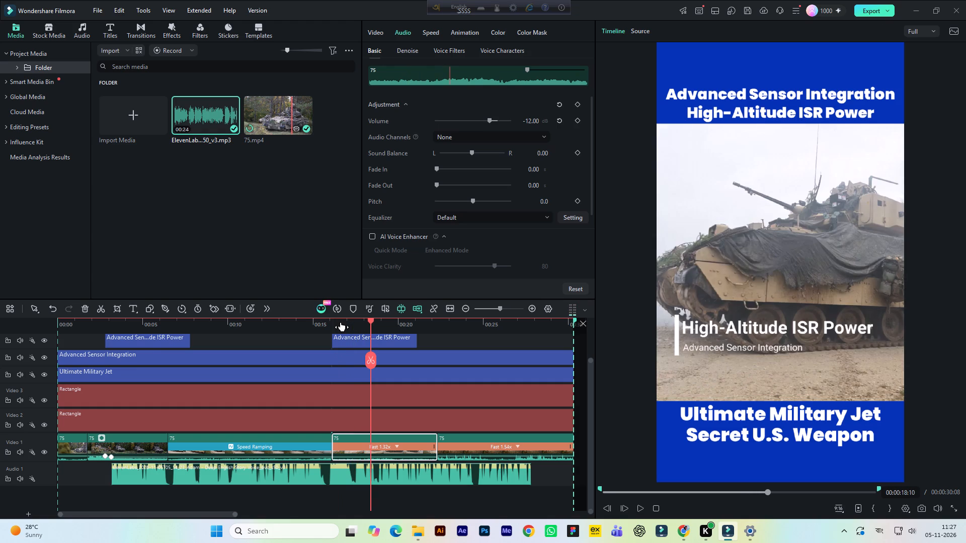
key("space")
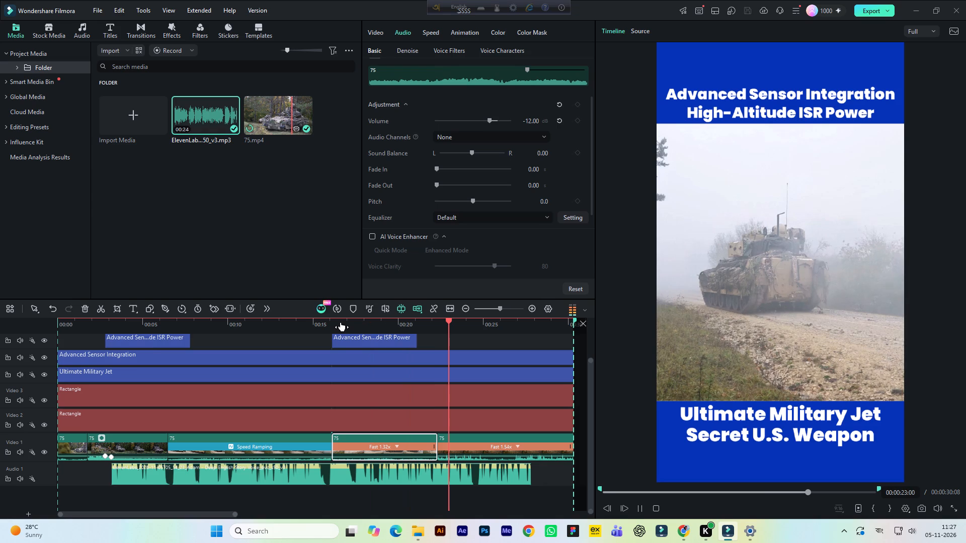
key("space")
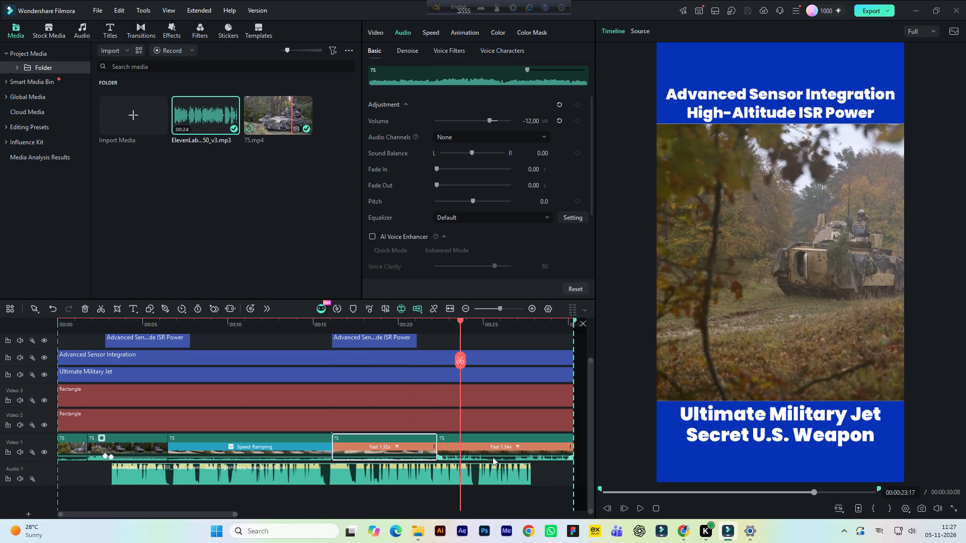
Lower the final 1.54x Video 1 clip's volume to -11.67 dB, checking the mix in playback, and save the project.
left_click(493, 457)
left_click(493, 456)
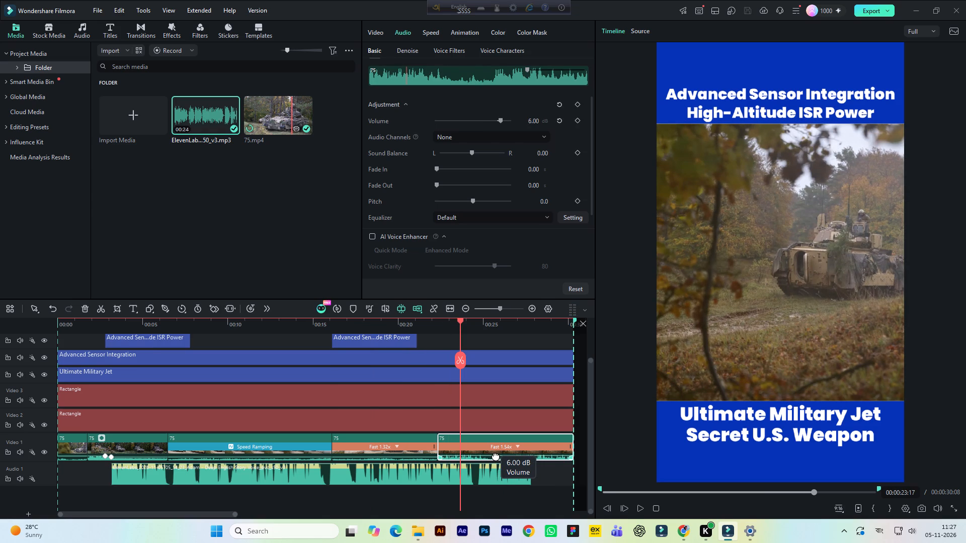
key("space")
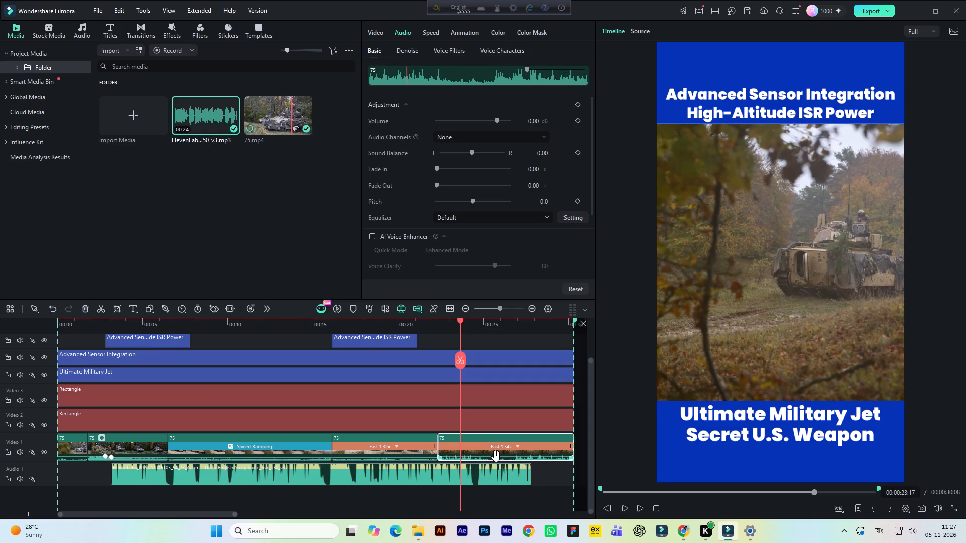
key("space")
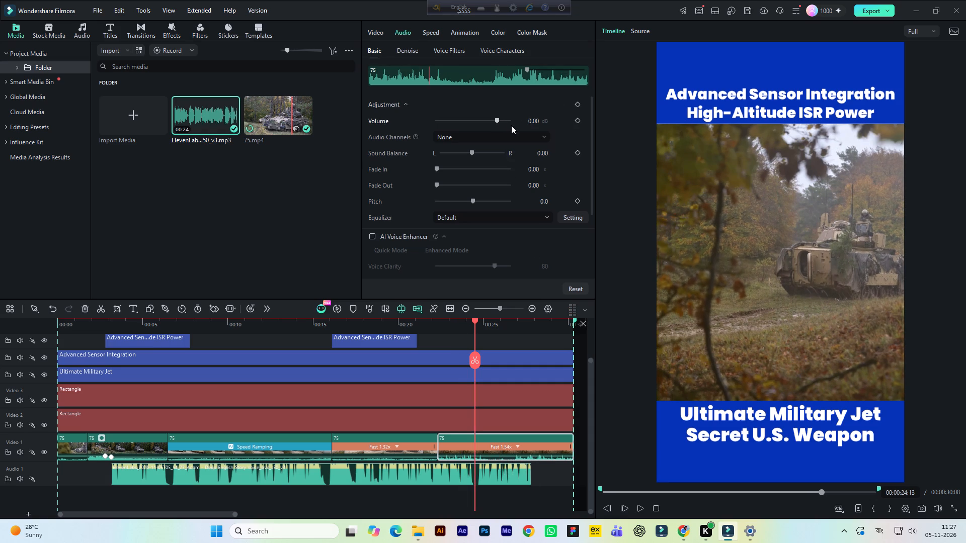
left_click(529, 123)
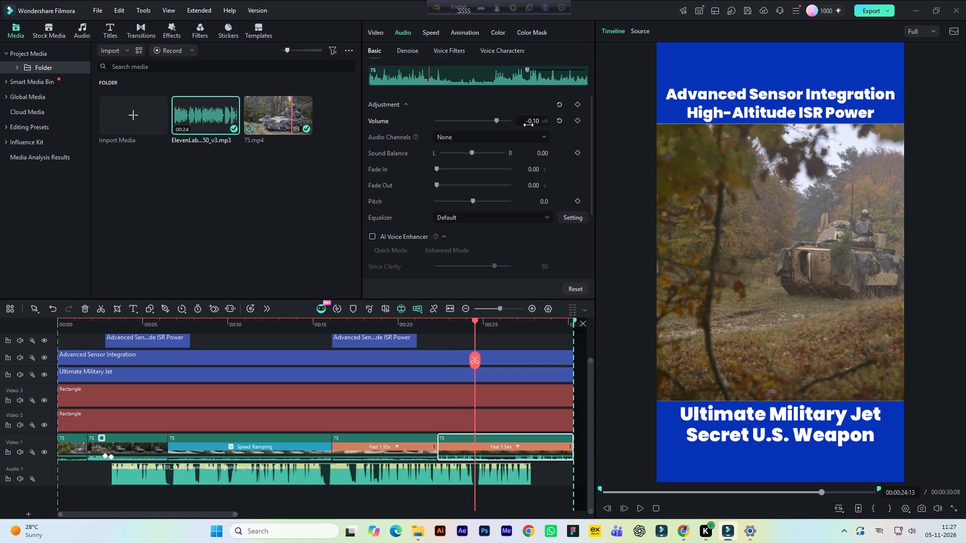
left_click(533, 123)
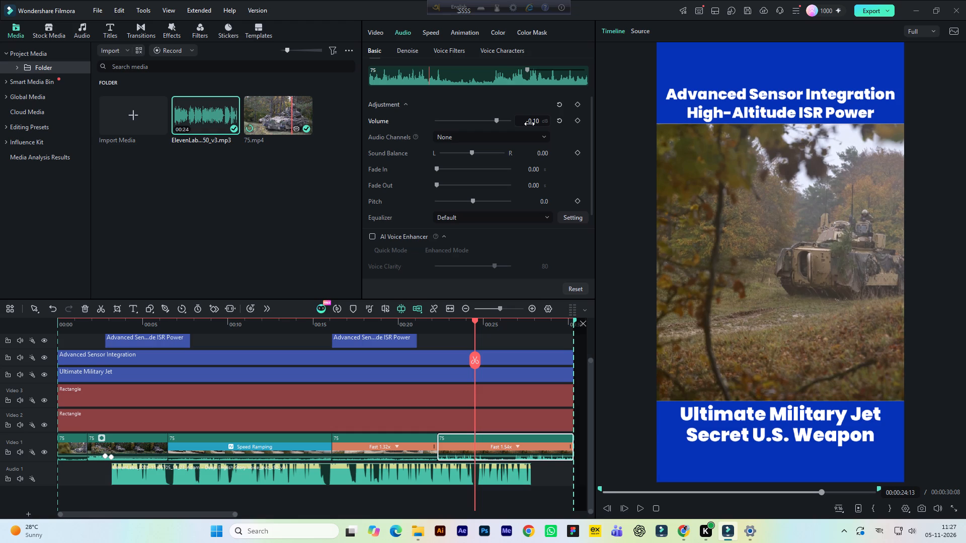
left_click(495, 121)
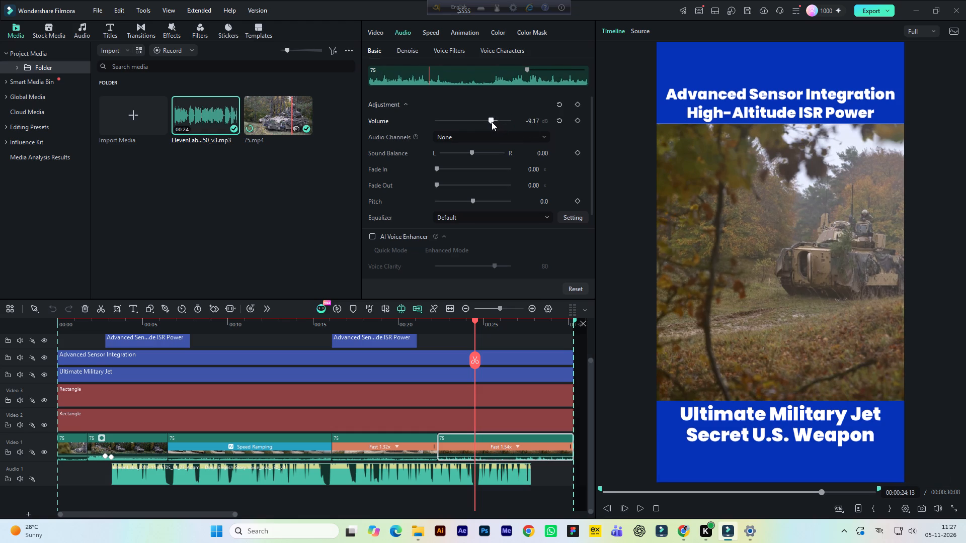
left_click(449, 327)
key("space")
key("space")
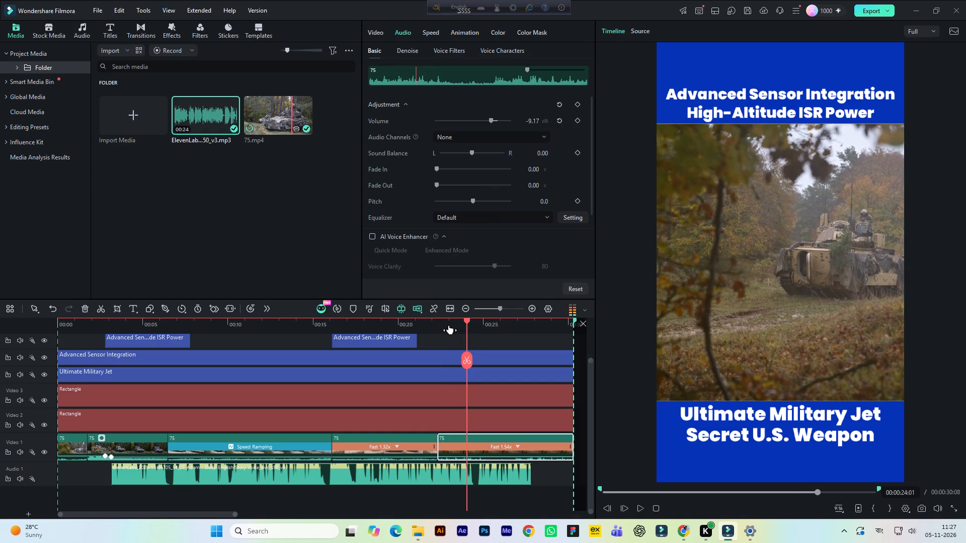
left_click(491, 120)
key("space")
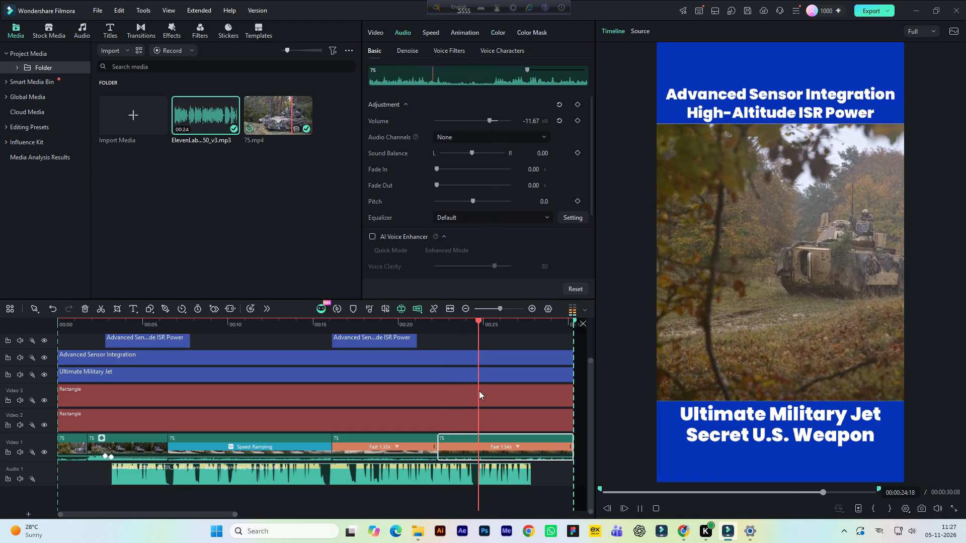
key("space")
key("ctrl+s")
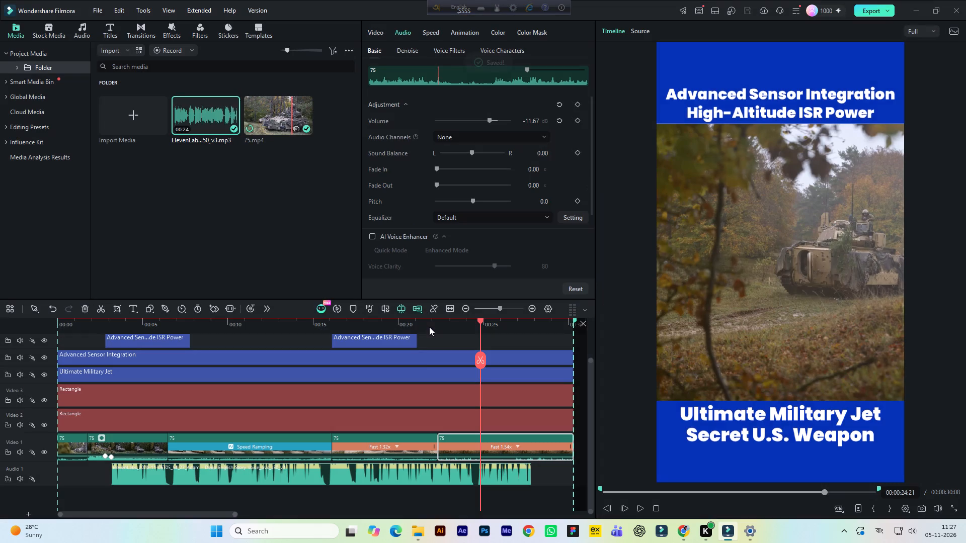
Preview the mix from about 21 seconds to near the end of the video.
left_click(424, 323)
key("space")
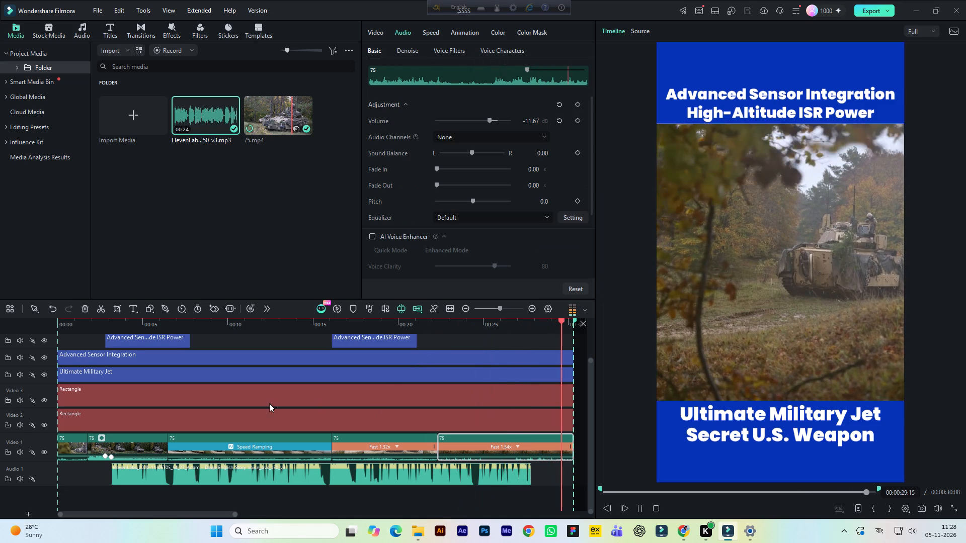
key("space")
Save the project and set the first Video 1 clip's light contrast to 46 and white to 3.
left_click(160, 327)
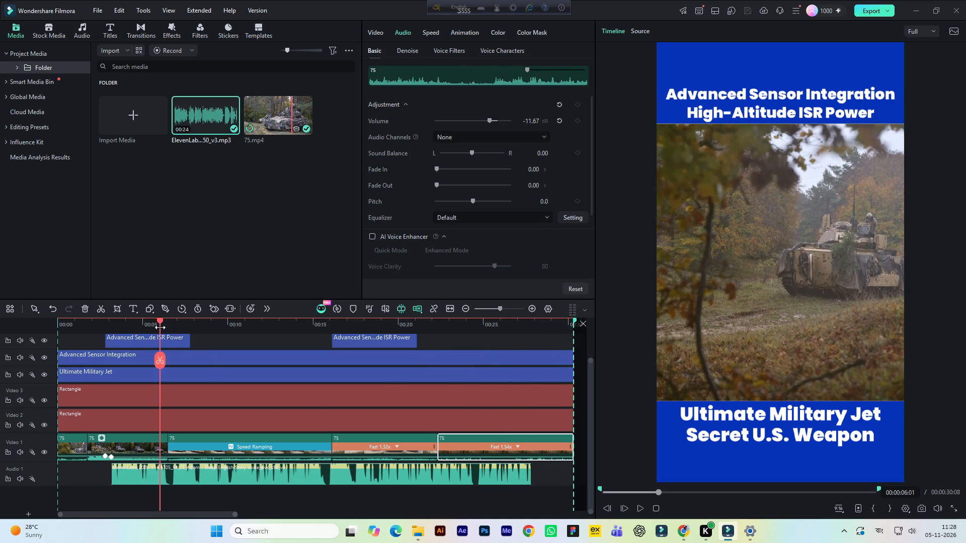
left_click(75, 324)
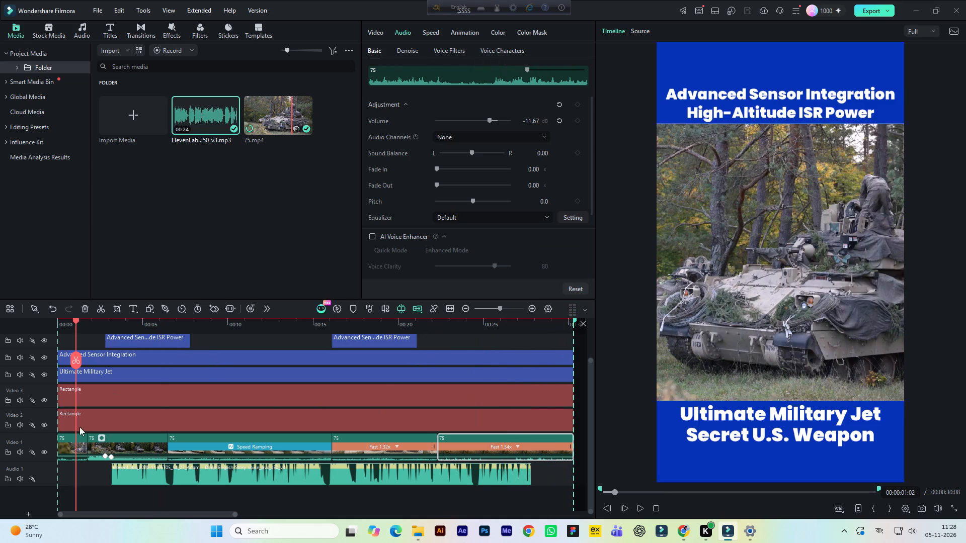
left_click(72, 442)
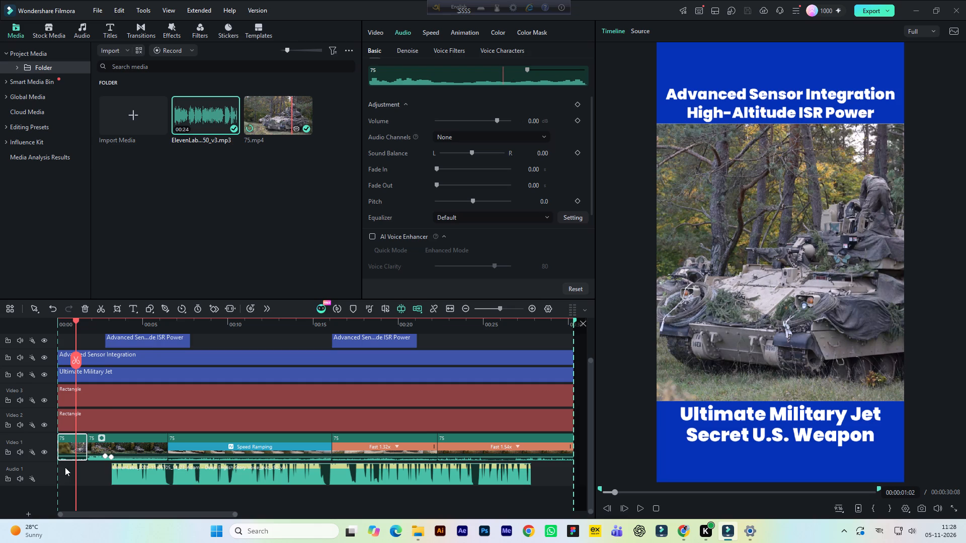
left_click(500, 25)
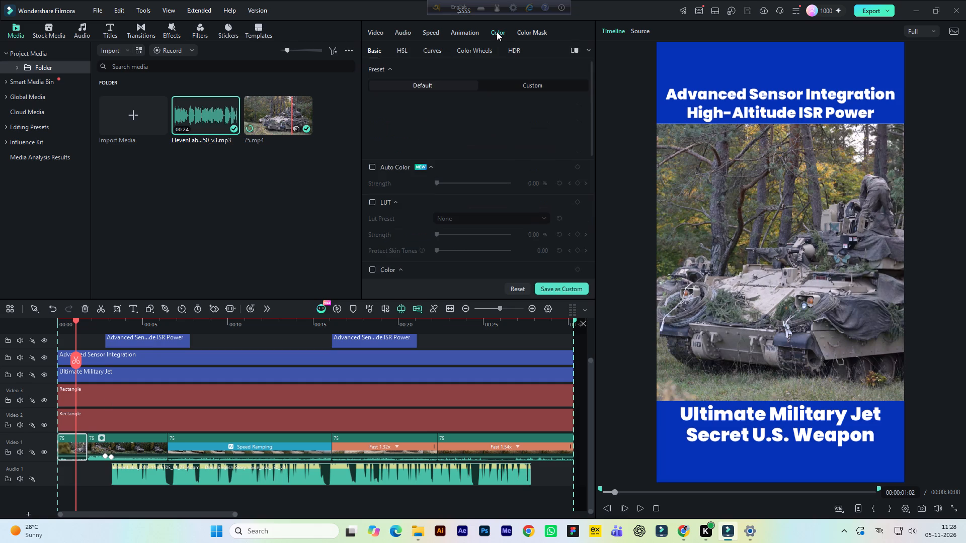
key("ctrl+s")
left_click(497, 33)
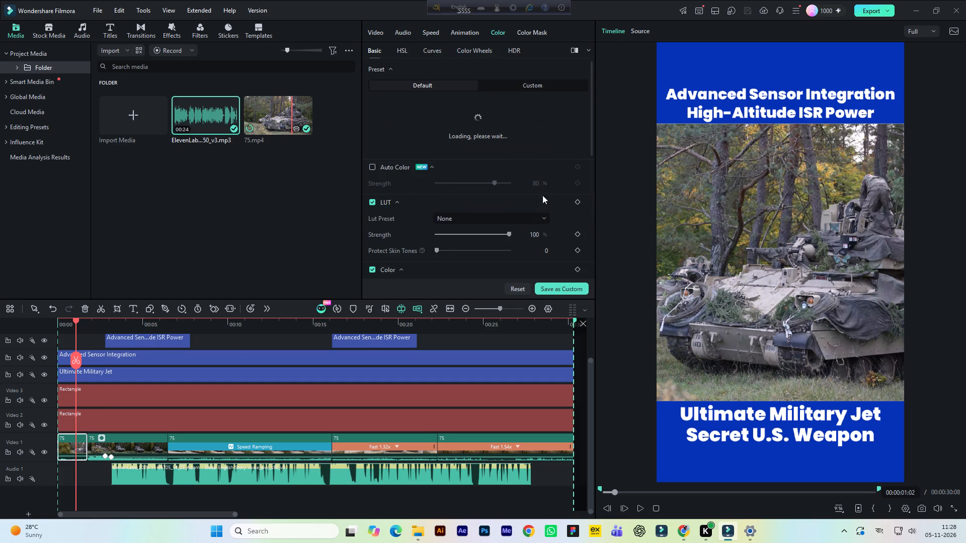
scroll(543, 205, "down", 4)
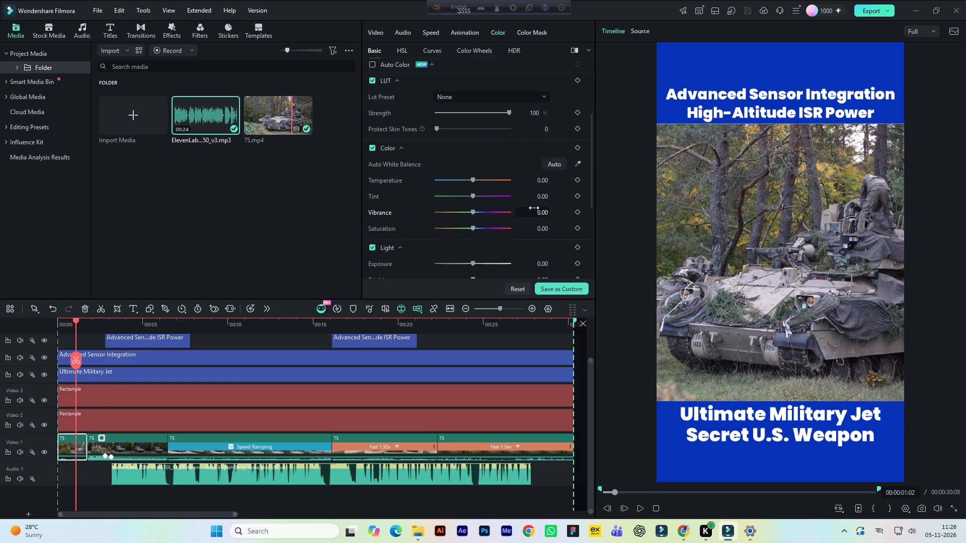
scroll(511, 242, "down", 2)
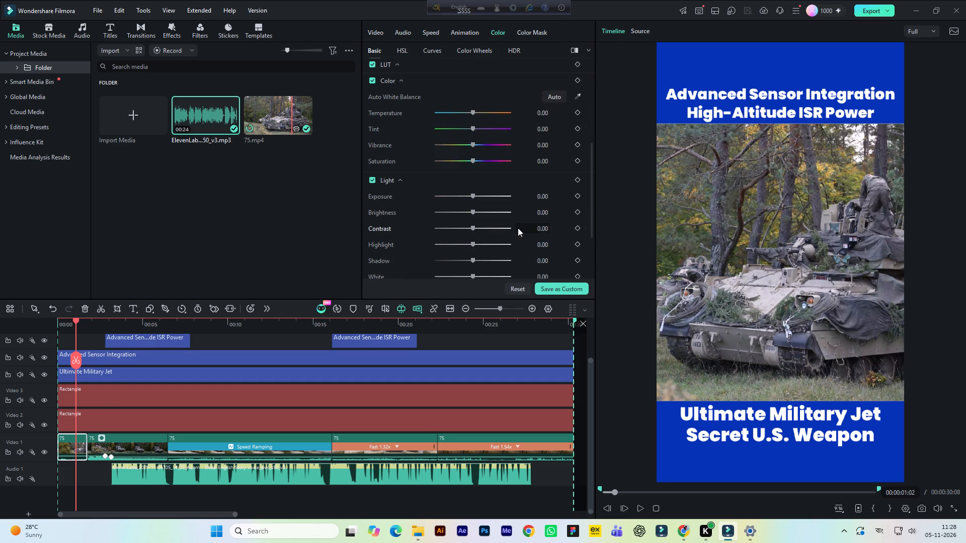
left_click(536, 229)
left_click(542, 245)
scroll(543, 250, "down", 1)
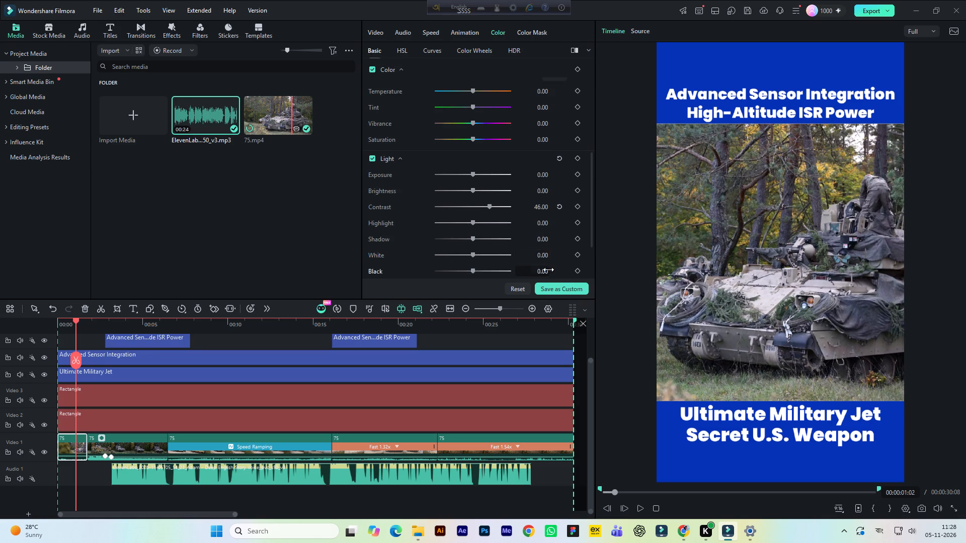
left_click(544, 257)
Set the first clip's saturation to 41 and raise its vibrance strongly.
scroll(522, 205, "up", 2)
left_click(543, 239)
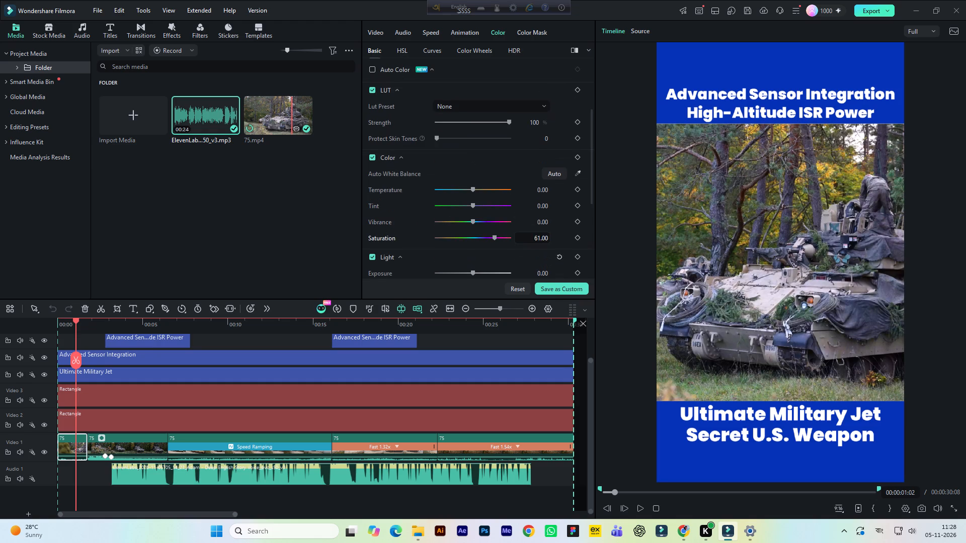
left_click(543, 222)
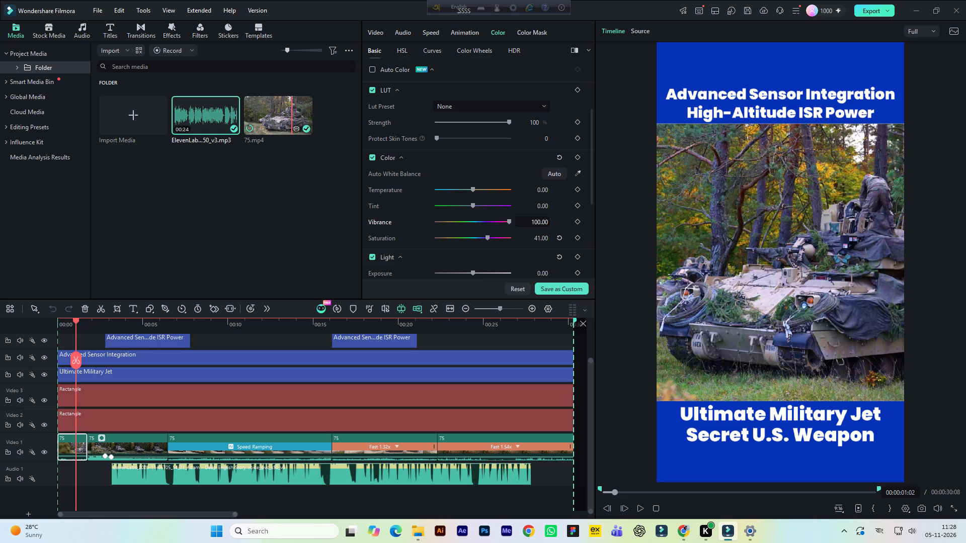
Sample the grass colour for the clip's HSL adjustment and set its hue to 100 and saturation to 38.
left_click(402, 51)
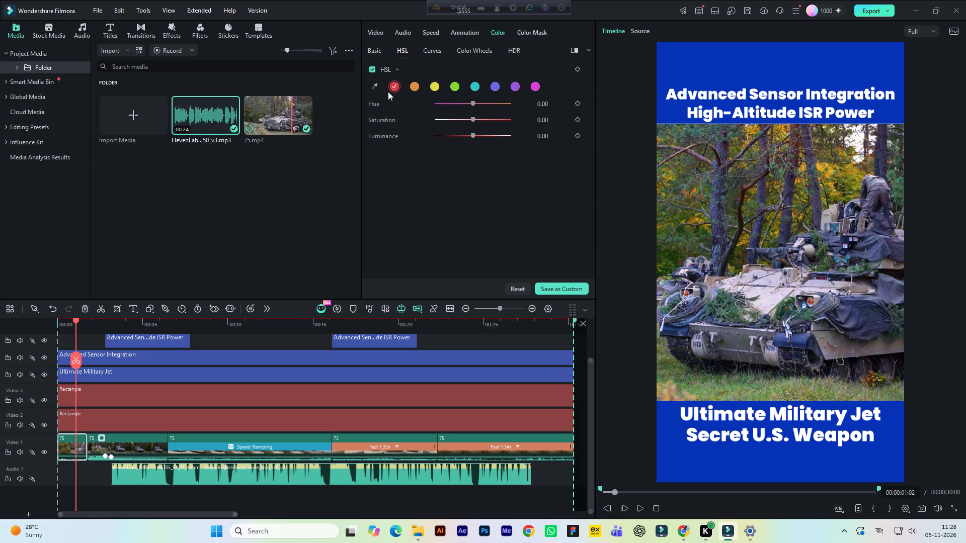
left_click(375, 87)
left_click(702, 388)
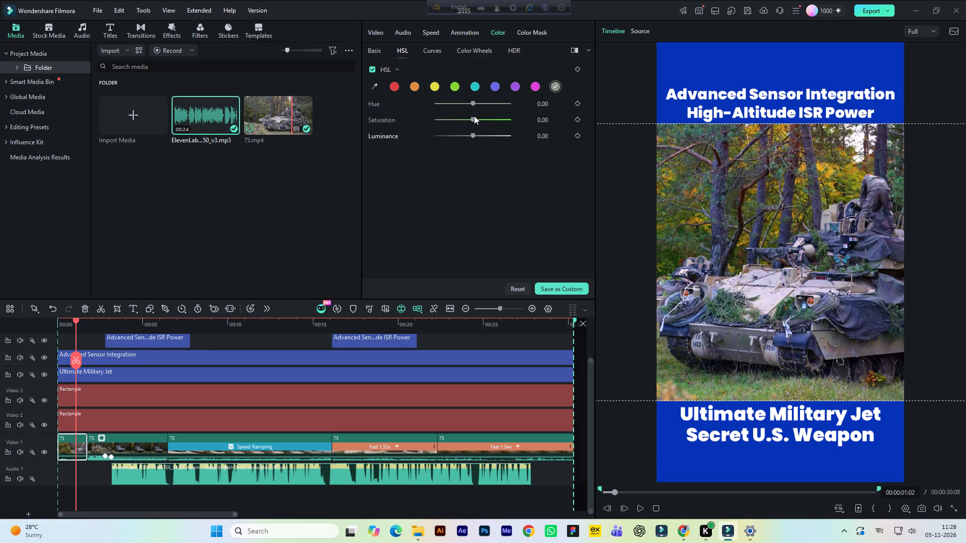
left_click_drag(476, 103, 503, 106)
left_click_drag(503, 106, 543, 110)
left_click_drag(474, 118, 490, 116)
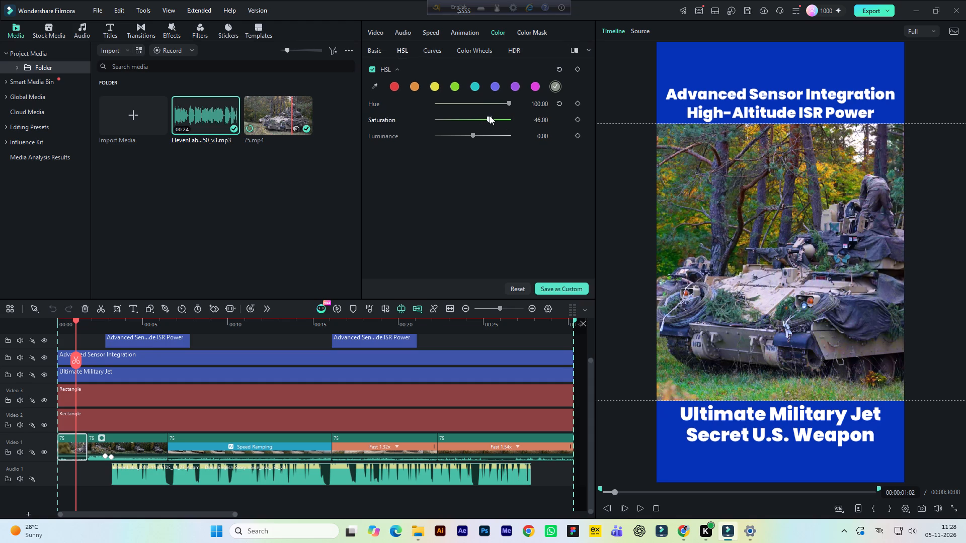
left_click_drag(490, 116, 509, 121)
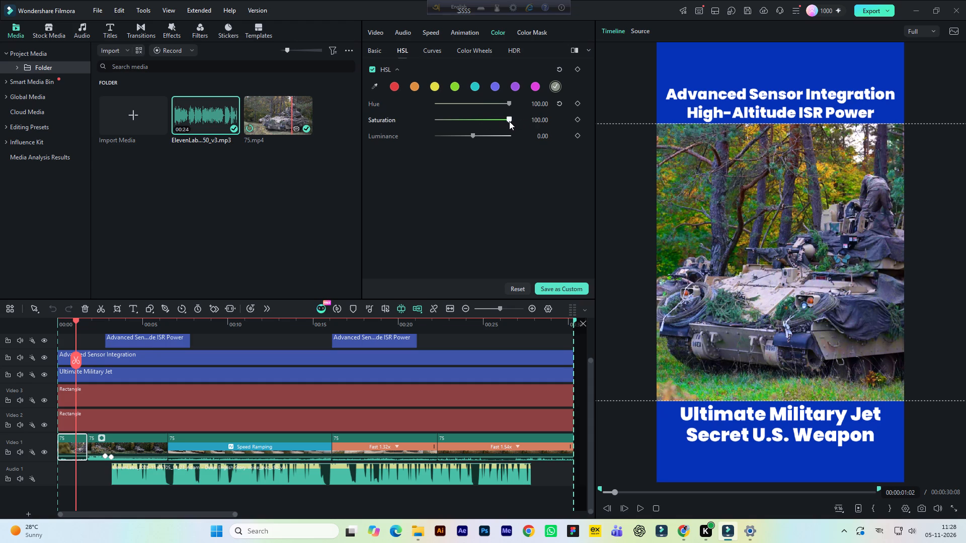
left_click_drag(509, 121, 479, 121)
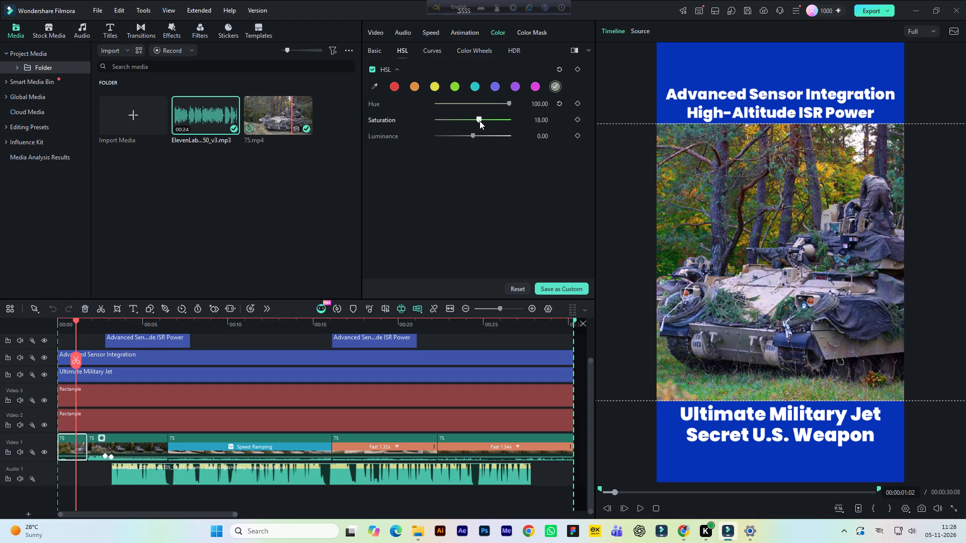
left_click_drag(479, 121, 487, 119)
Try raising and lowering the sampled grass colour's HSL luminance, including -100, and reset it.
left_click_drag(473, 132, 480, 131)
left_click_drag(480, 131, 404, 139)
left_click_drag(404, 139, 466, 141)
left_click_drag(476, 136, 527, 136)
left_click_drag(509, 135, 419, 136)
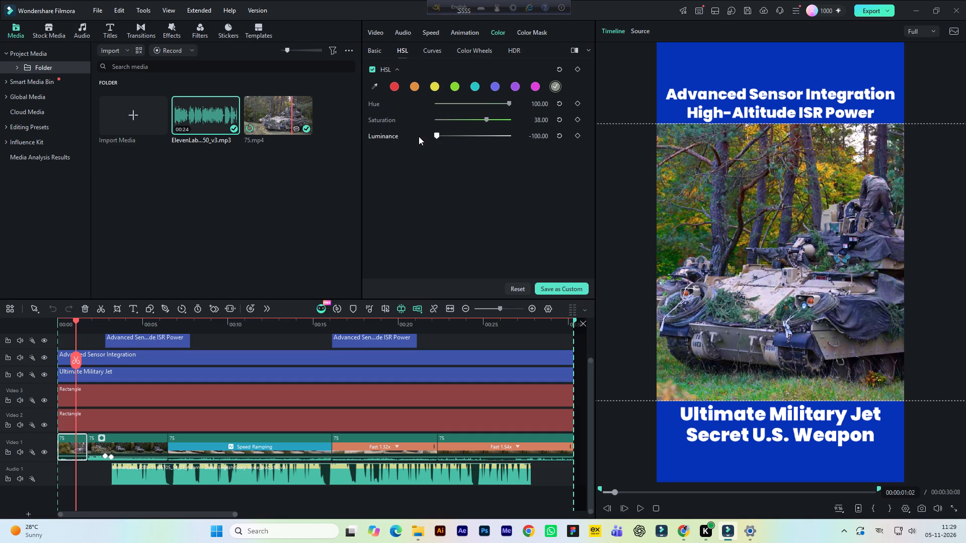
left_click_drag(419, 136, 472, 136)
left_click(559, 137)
Add a luma curve point sampled from the armoured vehicle's wheel area and lift it slightly to brighten the midtones.
left_click(431, 52)
scroll(486, 187, "down", 3)
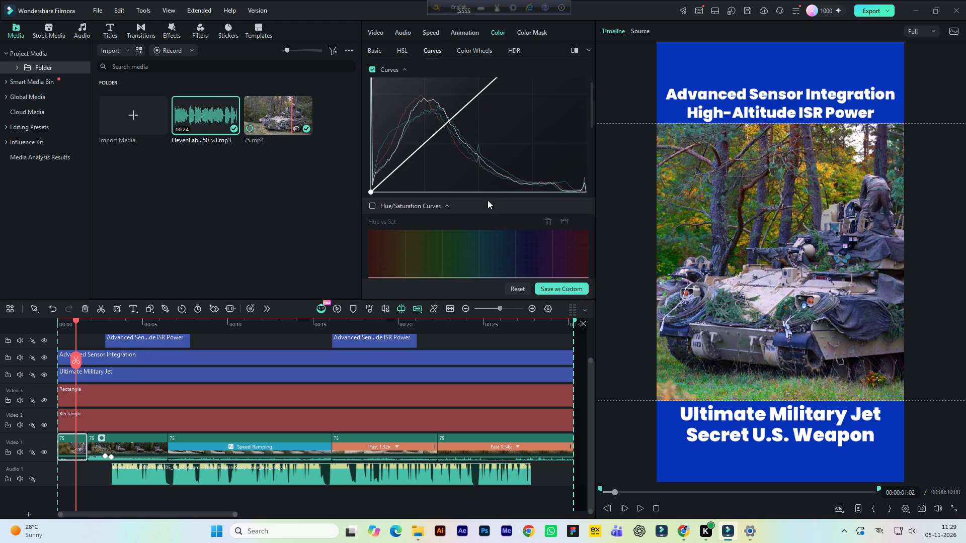
scroll(488, 202, "up", 4)
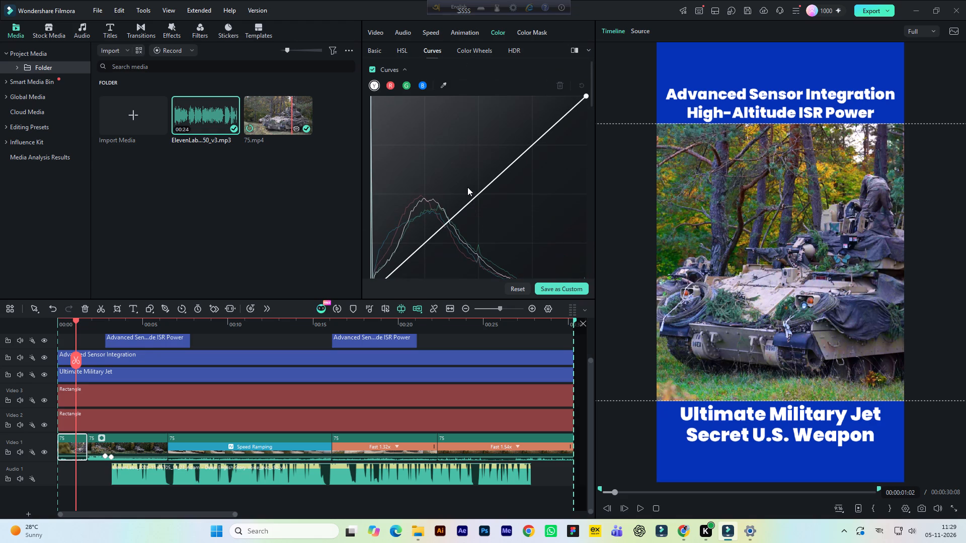
left_click(446, 85)
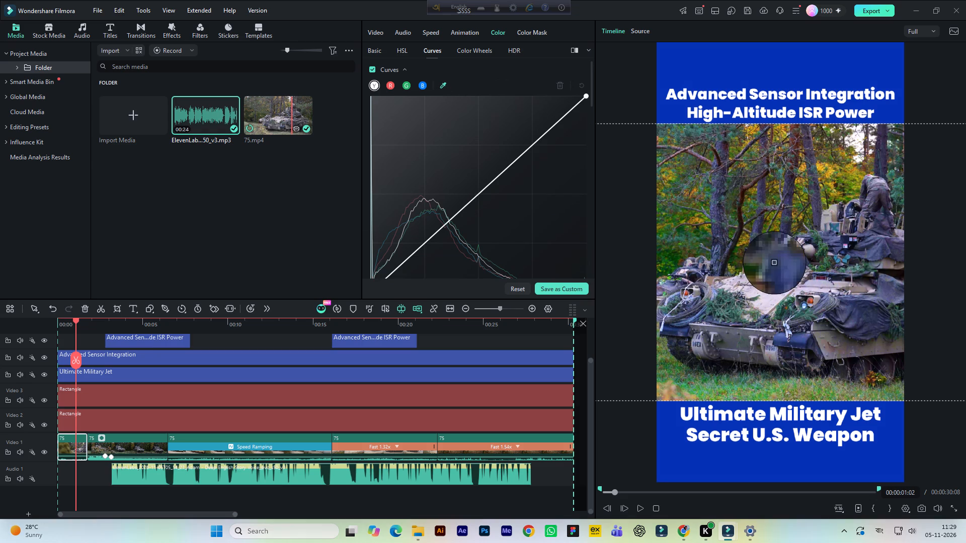
left_click(830, 339)
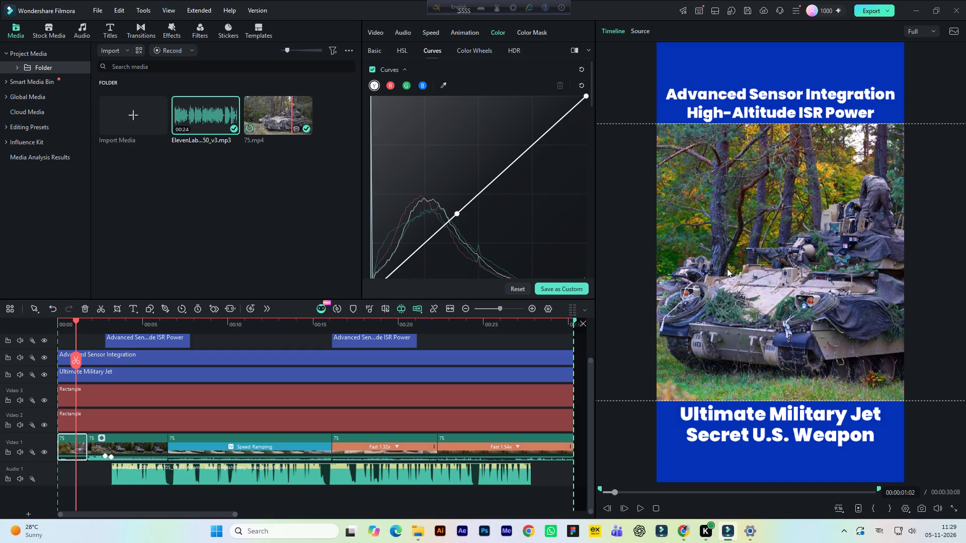
left_click_drag(458, 214, 455, 210)
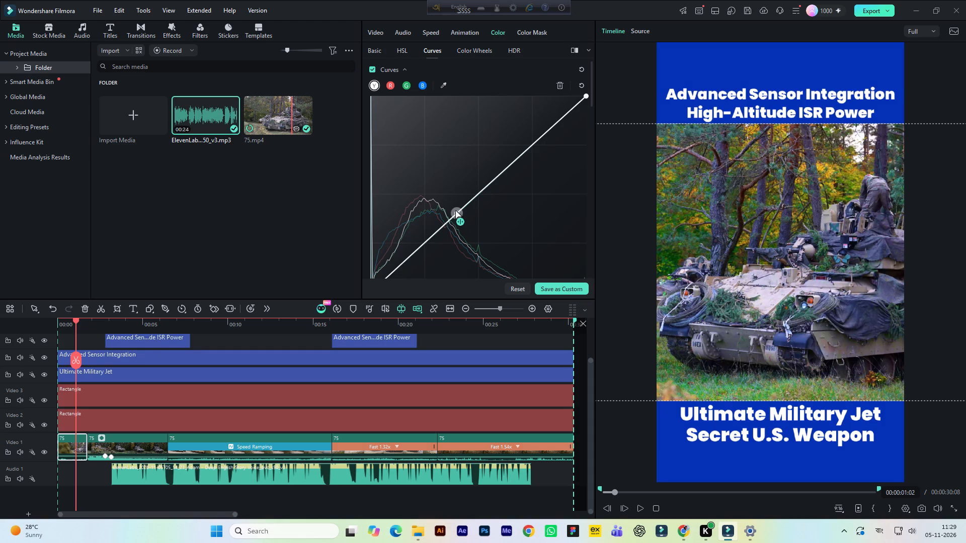
left_click_drag(455, 210, 448, 202)
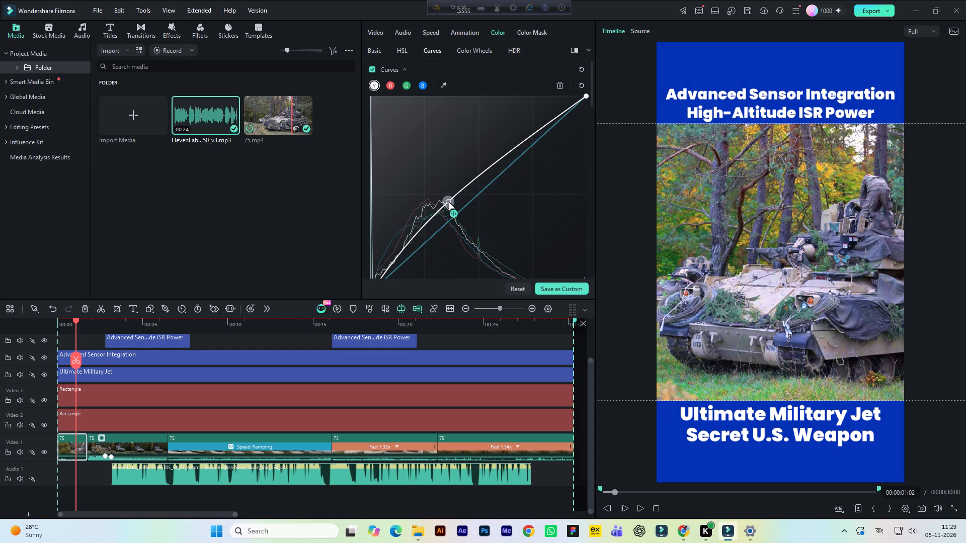
left_click_drag(448, 202, 449, 206)
Enable the Hue/Saturation curves, sample the armoured vehicle's lower hull for Hue vs Sat, and raise that hue's saturation to about 1.36.
scroll(477, 233, "down", 4)
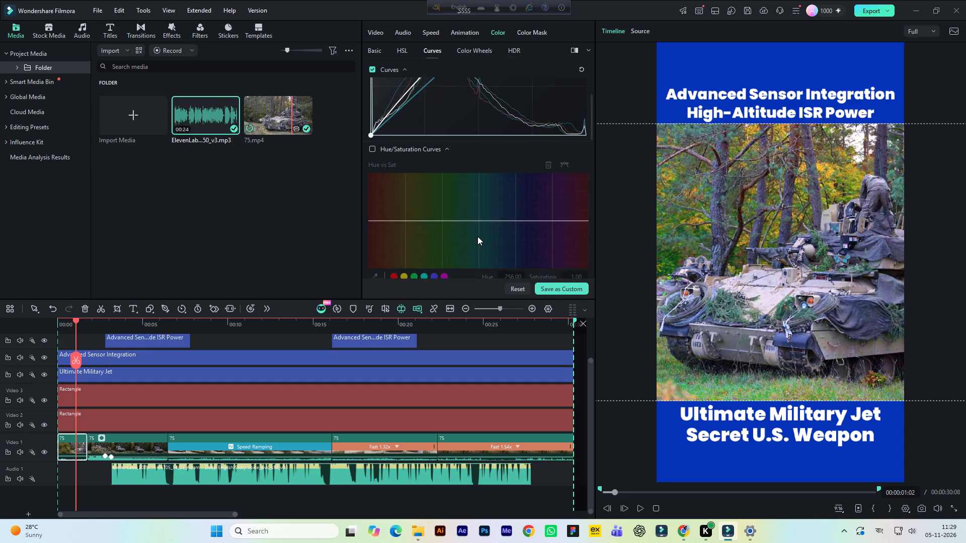
scroll(477, 236, "down", 1)
left_click(374, 126)
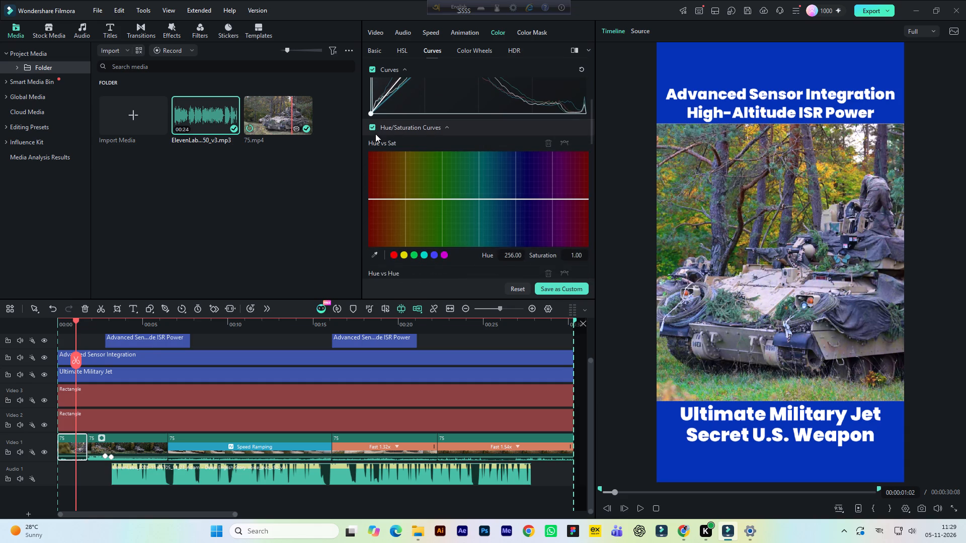
scroll(394, 191, "down", 1)
left_click(375, 232)
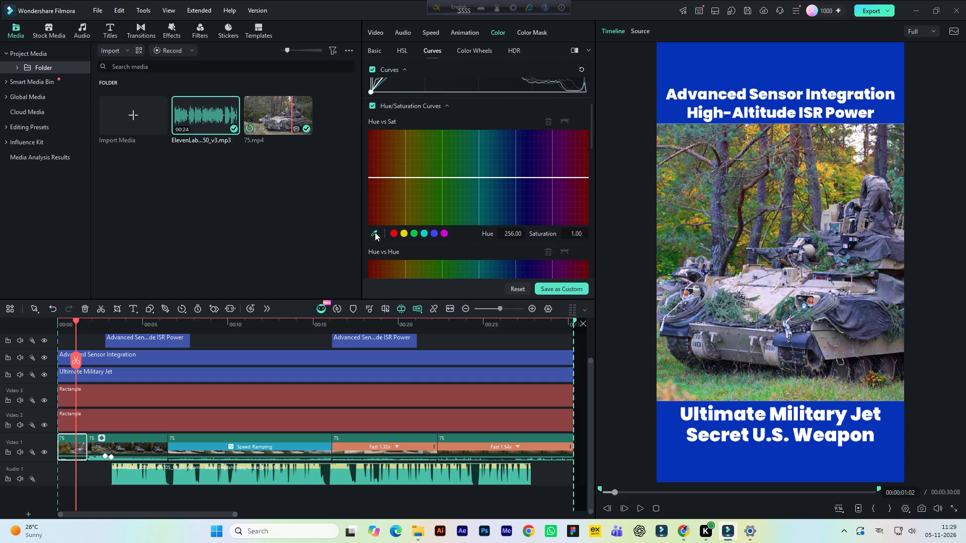
left_click(729, 339)
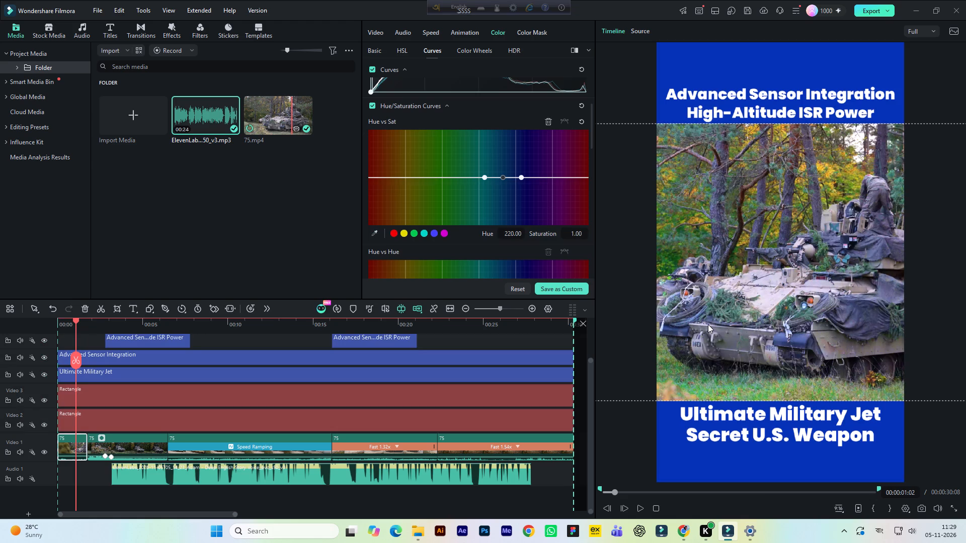
left_click_drag(502, 176, 502, 175)
left_click_drag(502, 175, 502, 160)
scroll(477, 223, "down", 3)
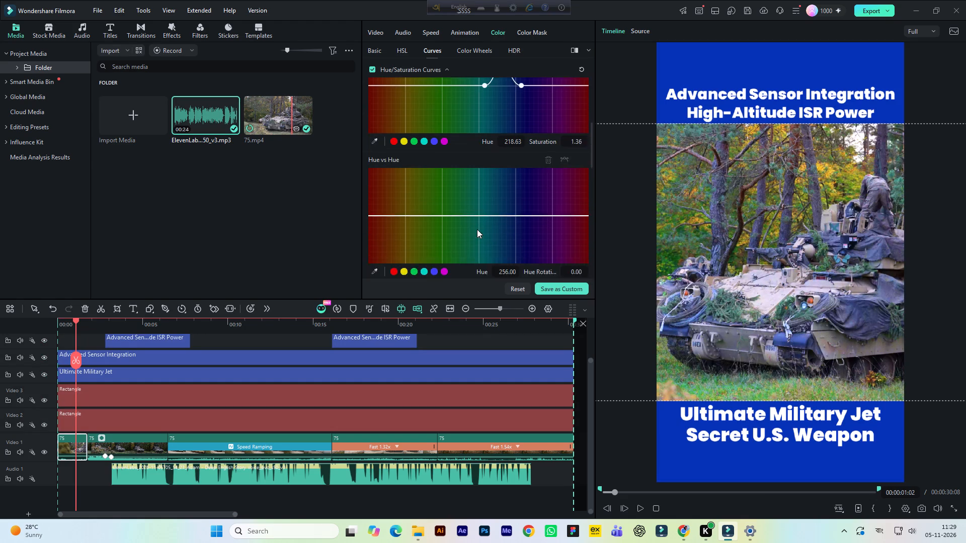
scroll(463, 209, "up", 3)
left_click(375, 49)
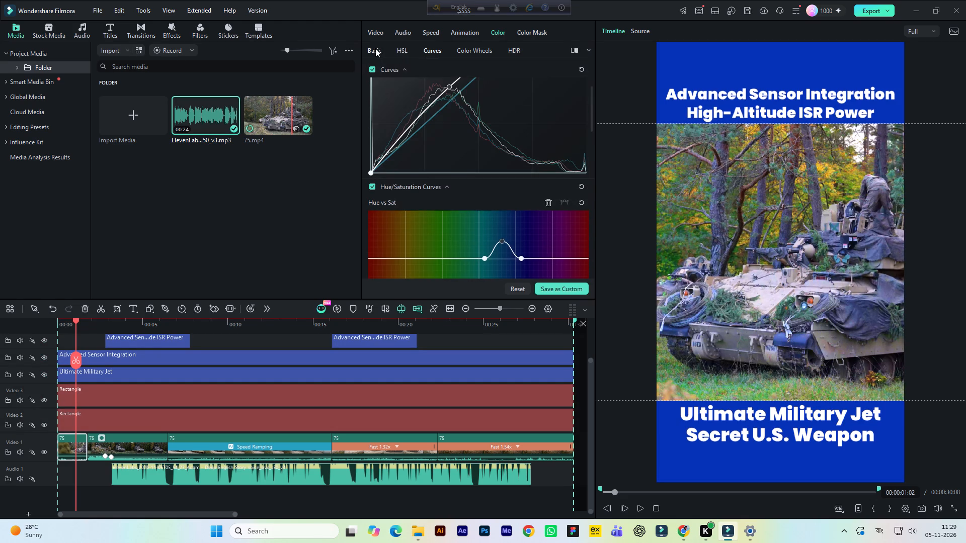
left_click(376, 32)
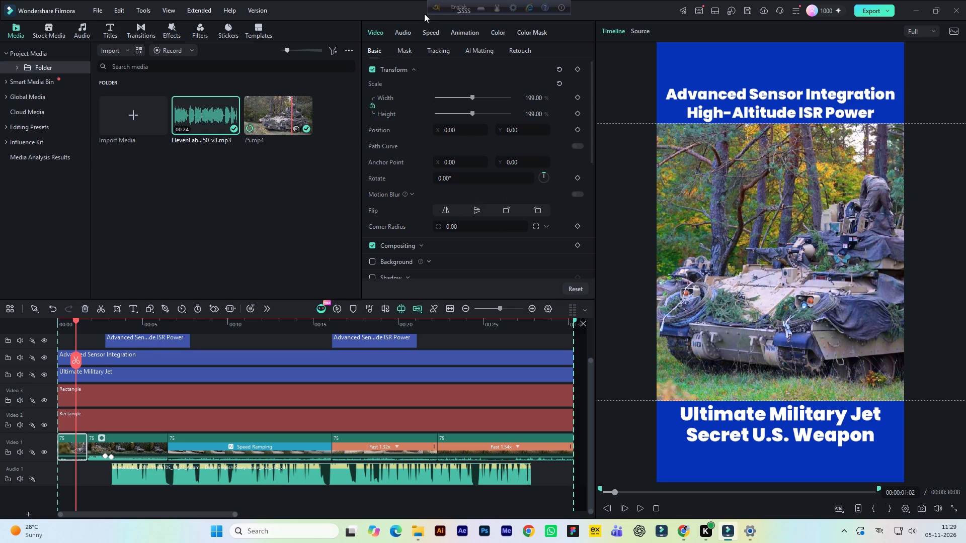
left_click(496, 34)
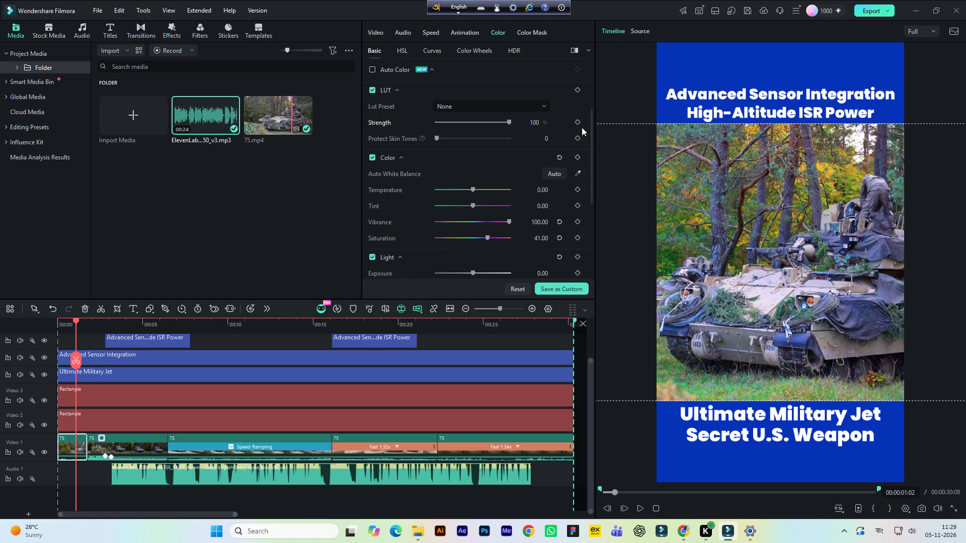
Save the project.
key("ctrl+s")
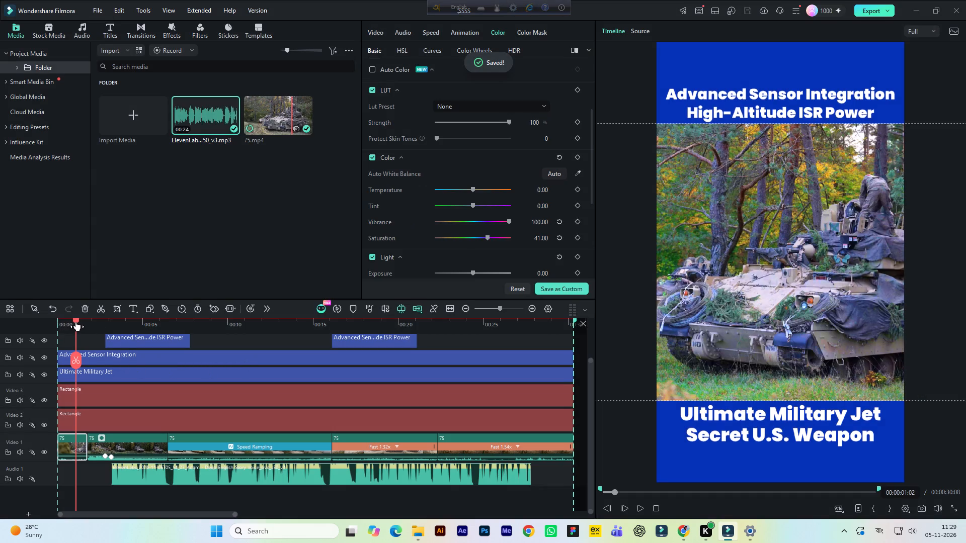
Return the playhead to the start of the timeline at 00:00:00:00.
left_click_drag(76, 321, 51, 330)
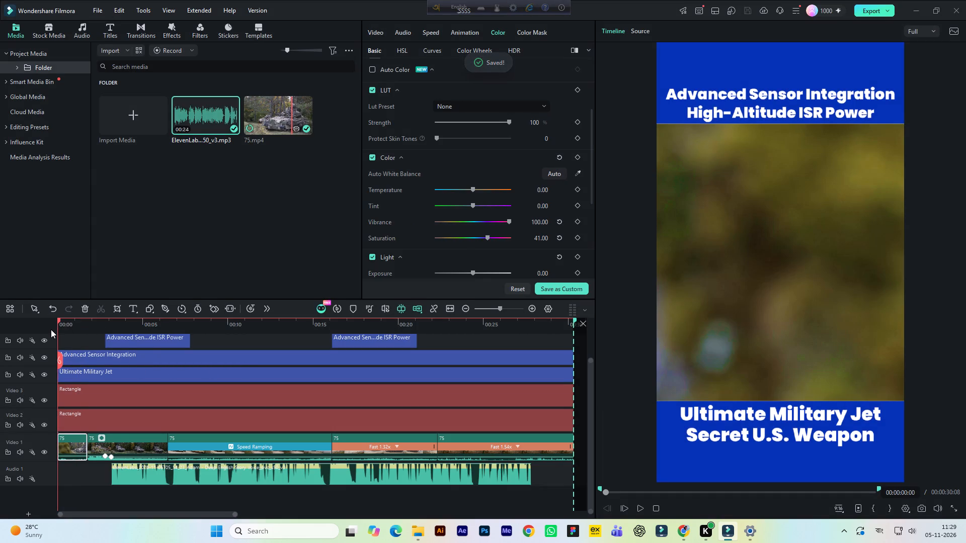
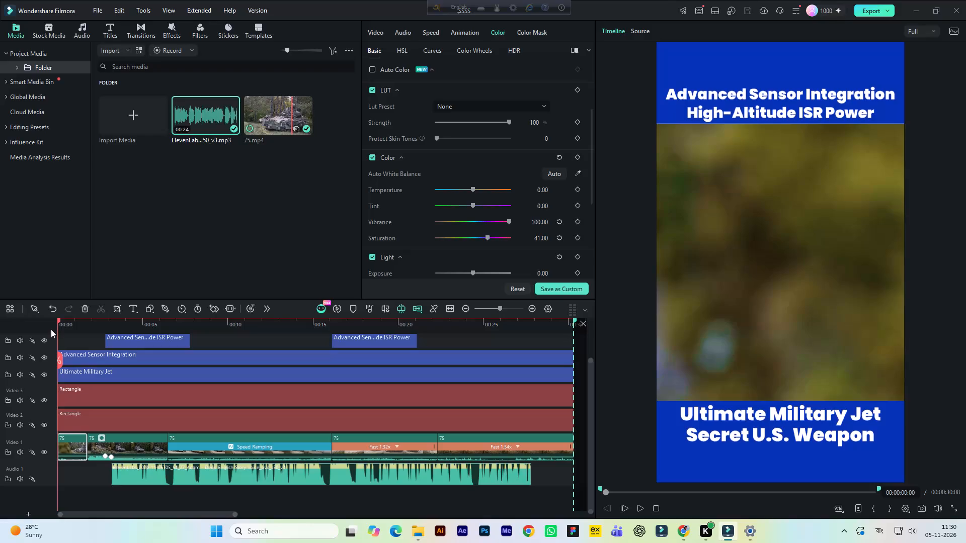
Set the second clip's brightness to 16 and its contrast to 28.
key("space")
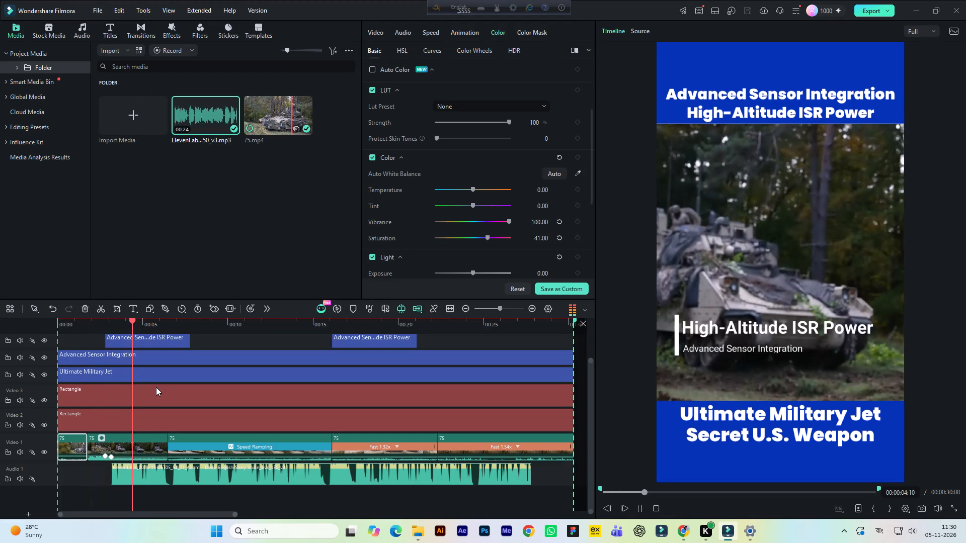
key("space")
left_click(148, 451)
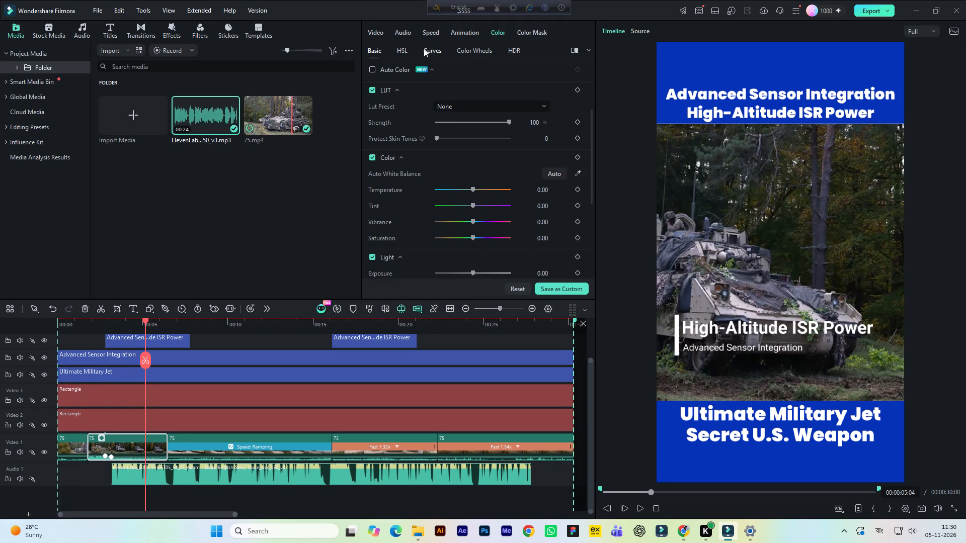
scroll(471, 170, "down", 2)
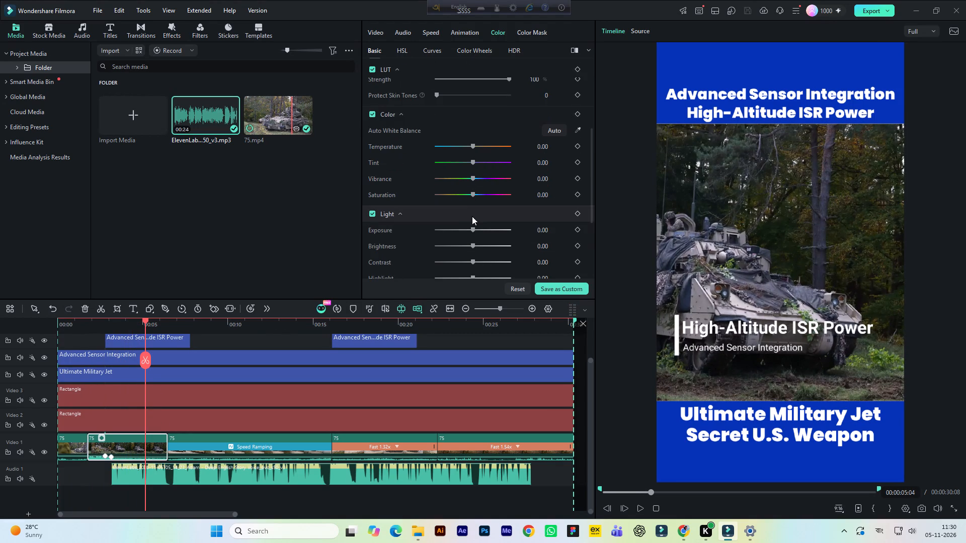
left_click(545, 247)
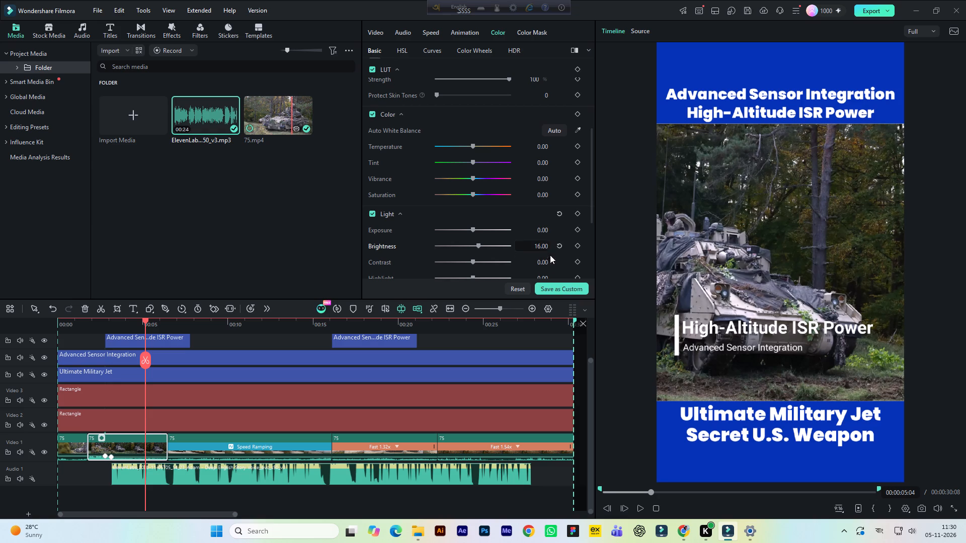
scroll(548, 260, "down", 1)
left_click(542, 242)
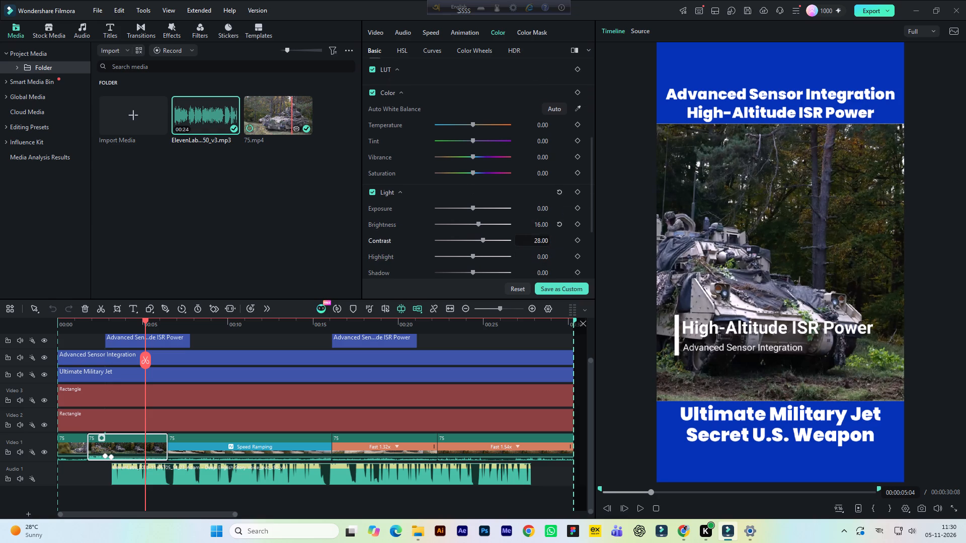
Raise the second clip's saturation to 84 and its vibrance to 100, and save the project.
left_click(538, 172)
left_click(542, 157)
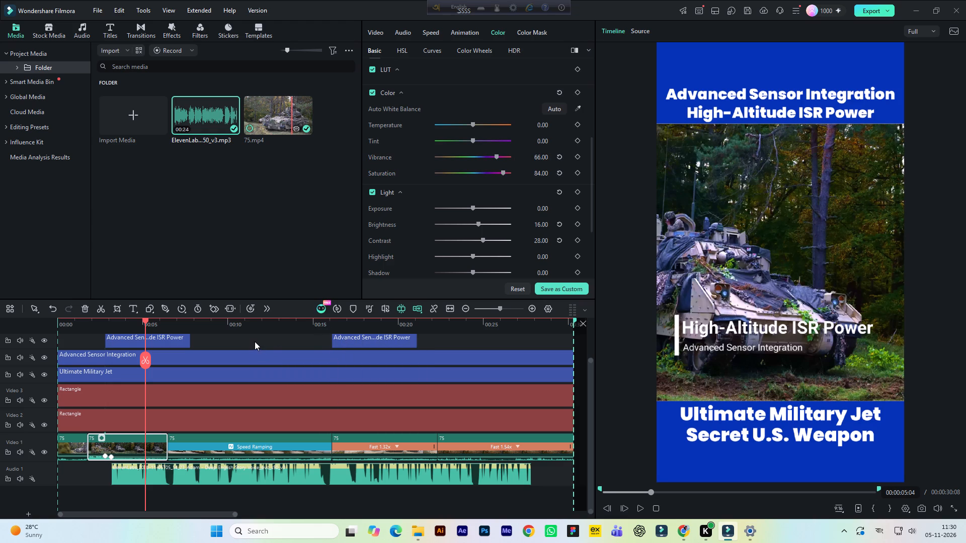
key("ctrl+s")
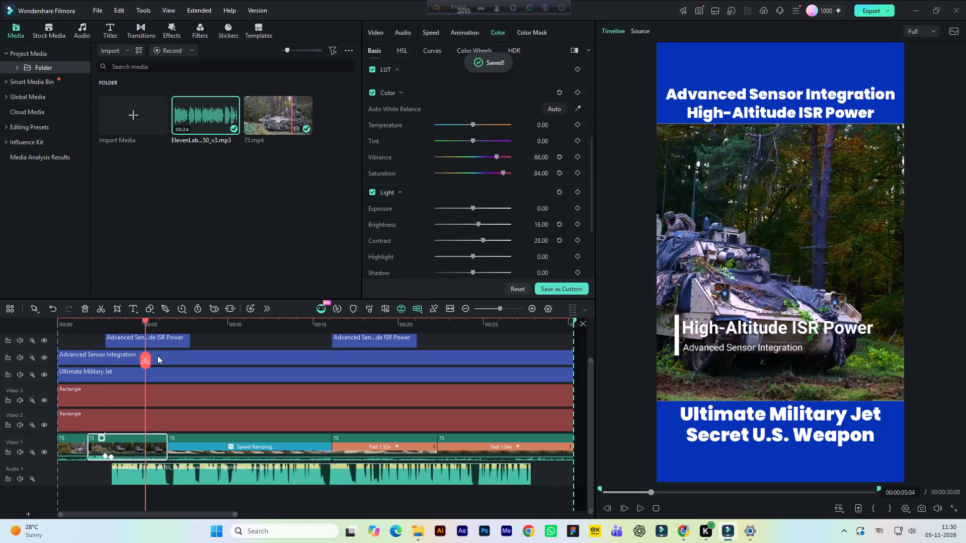
left_click_drag(500, 154, 503, 154)
left_click_drag(503, 154, 525, 154)
key("ctrl+s")
Move the first High-Altitude ISR Power lower-third title onto the speed-ramped tank clip, starting at about 8.5 seconds.
left_click(87, 330)
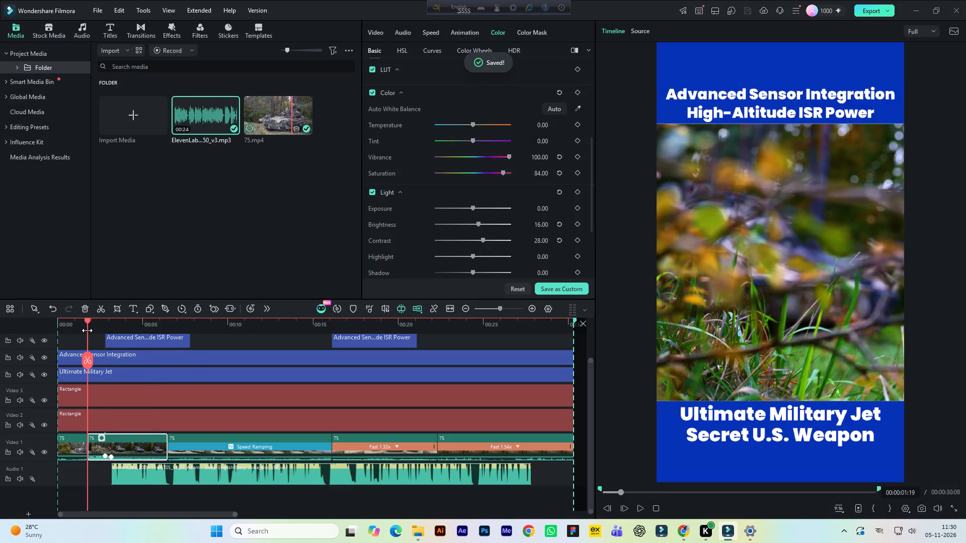
key("space")
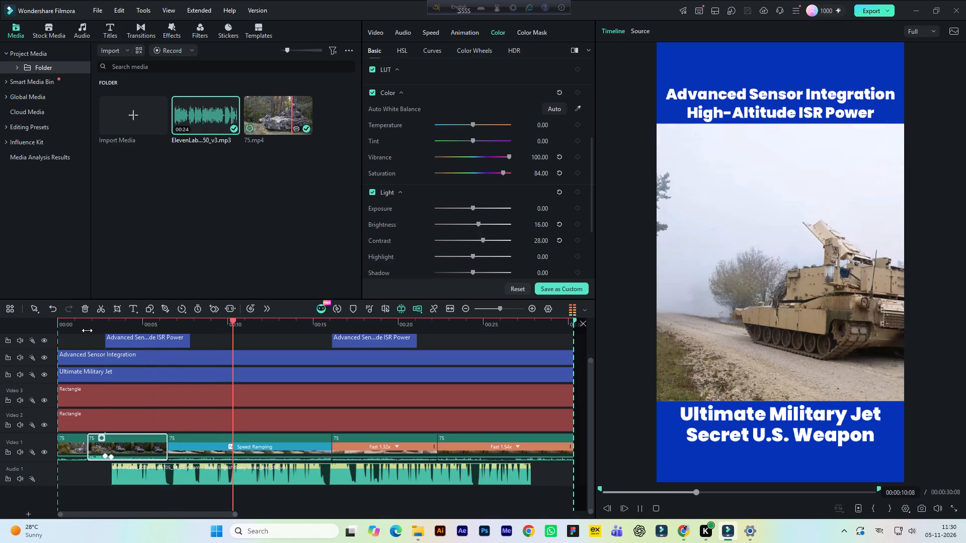
key("space")
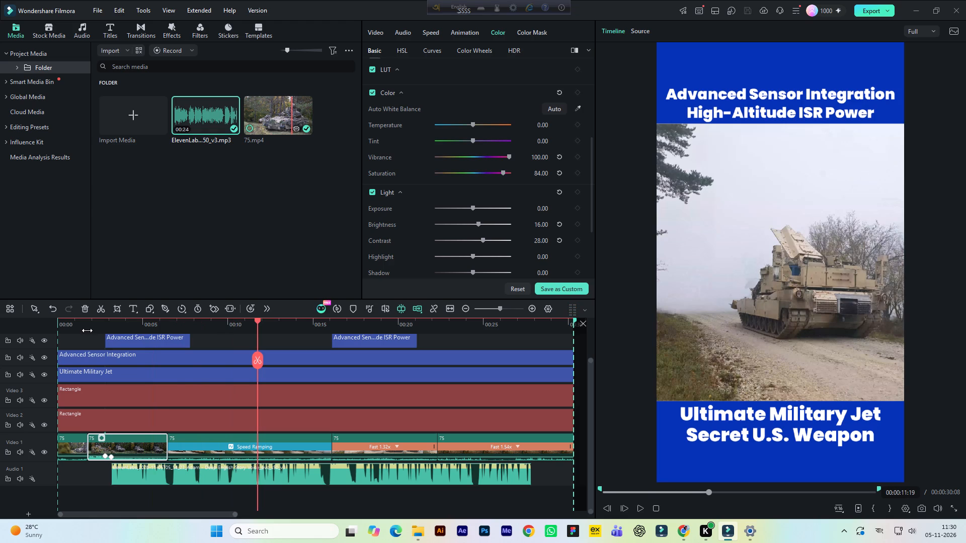
left_click(117, 339)
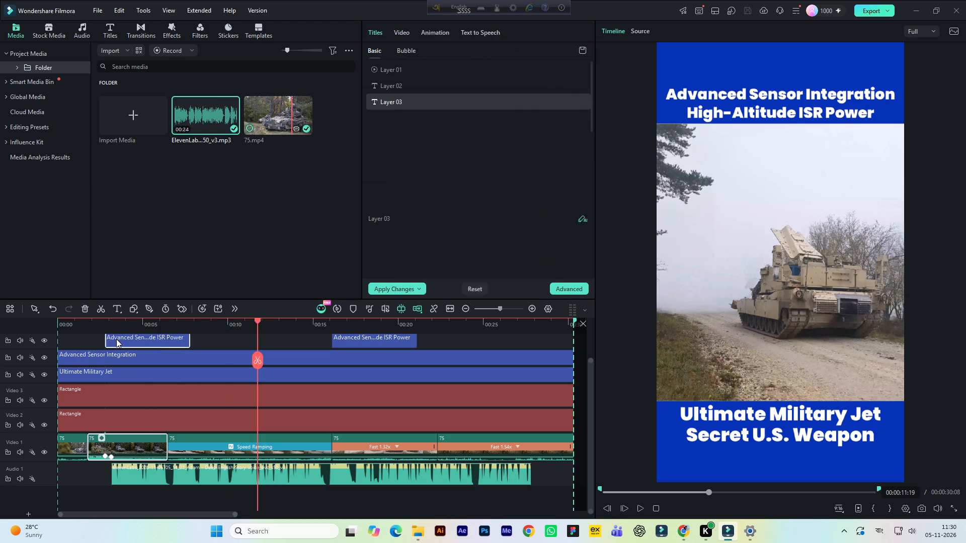
left_click_drag(147, 337, 198, 341)
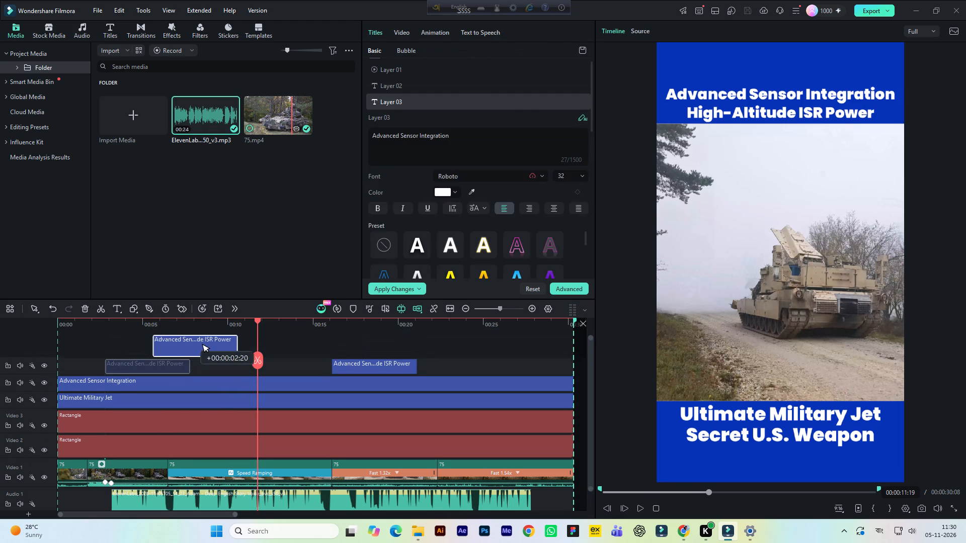
left_click_drag(198, 341, 228, 366)
left_click(145, 328)
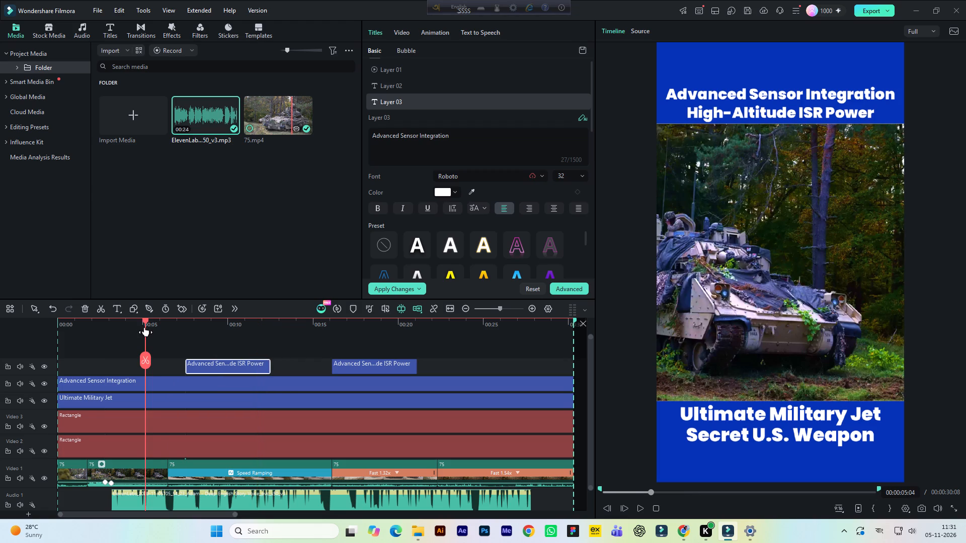
key("space")
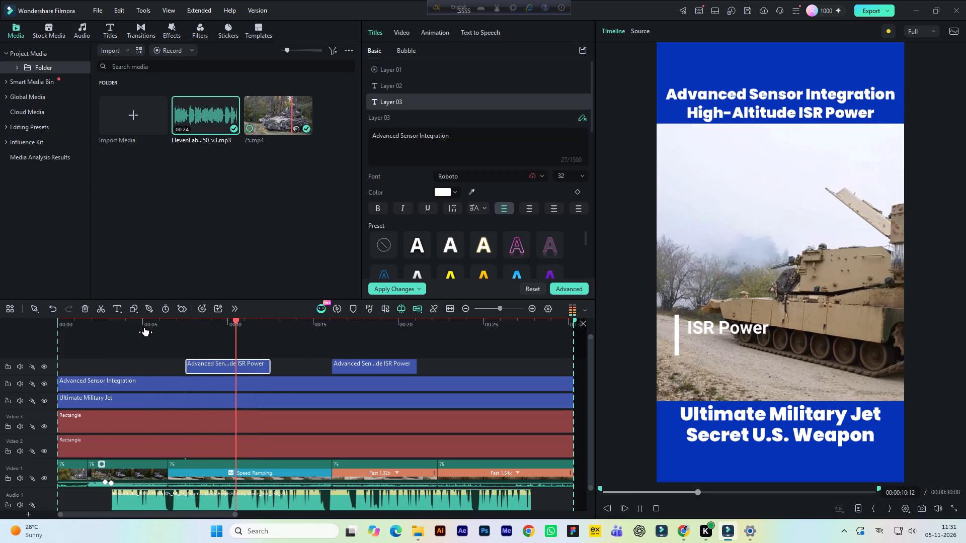
key("space")
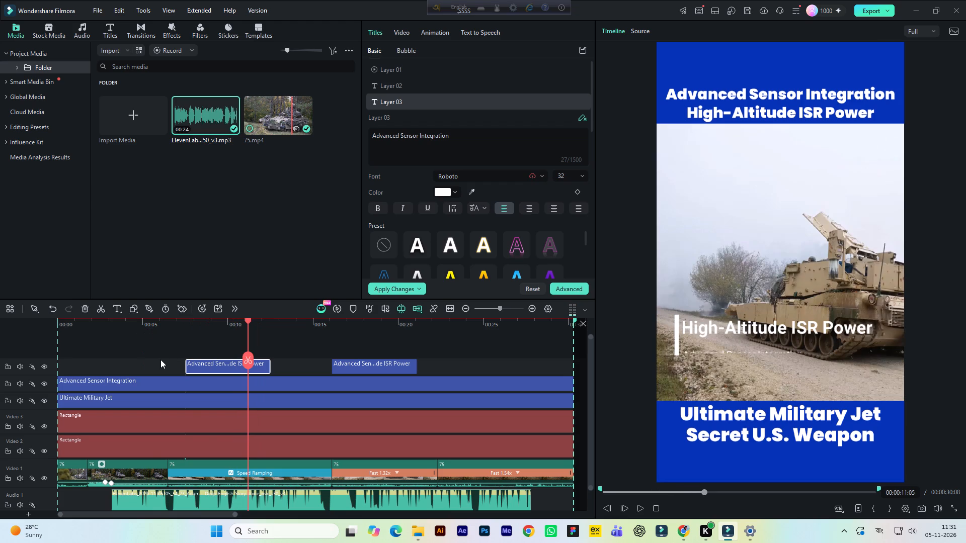
left_click_drag(195, 366, 213, 366)
Play back the first twelve seconds to check the moved title's timing and the color of the opening clips.
left_click(191, 328)
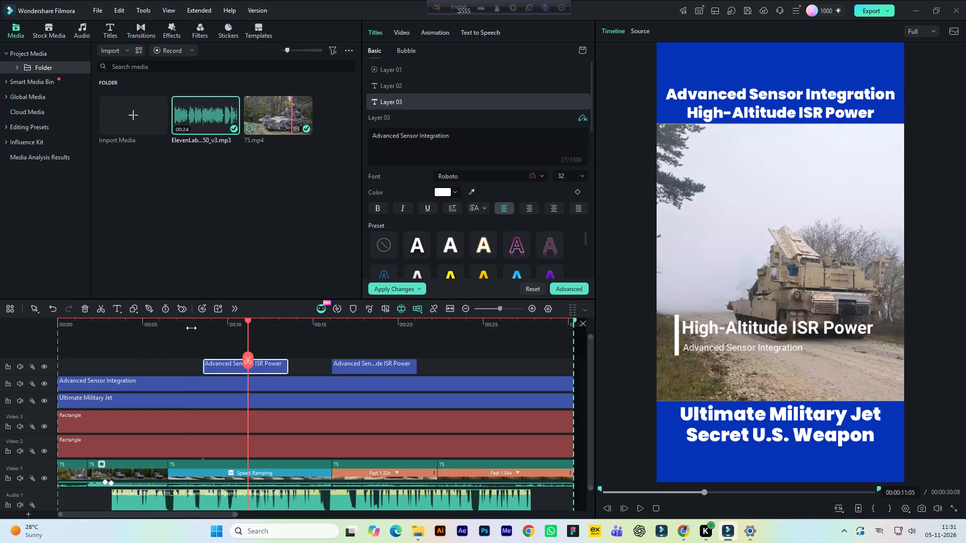
key("space")
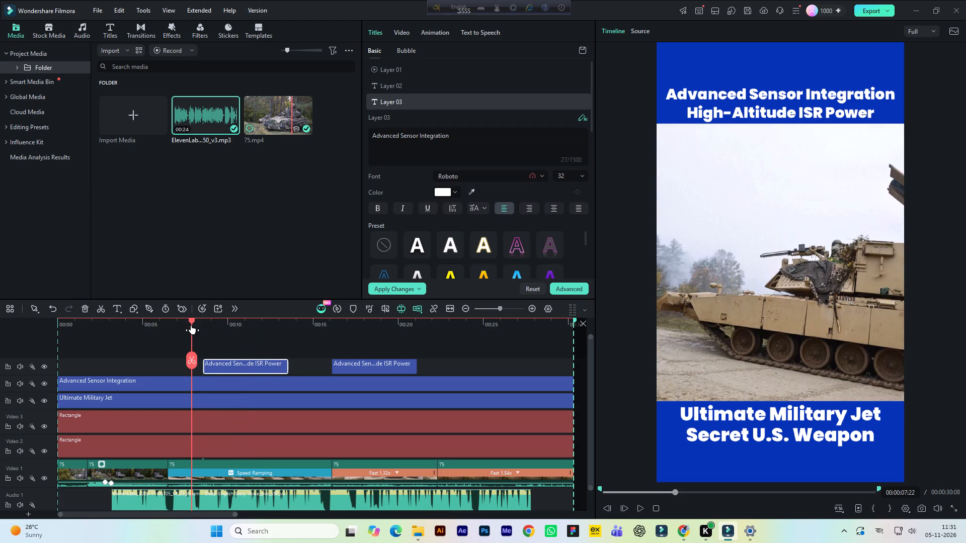
key("space")
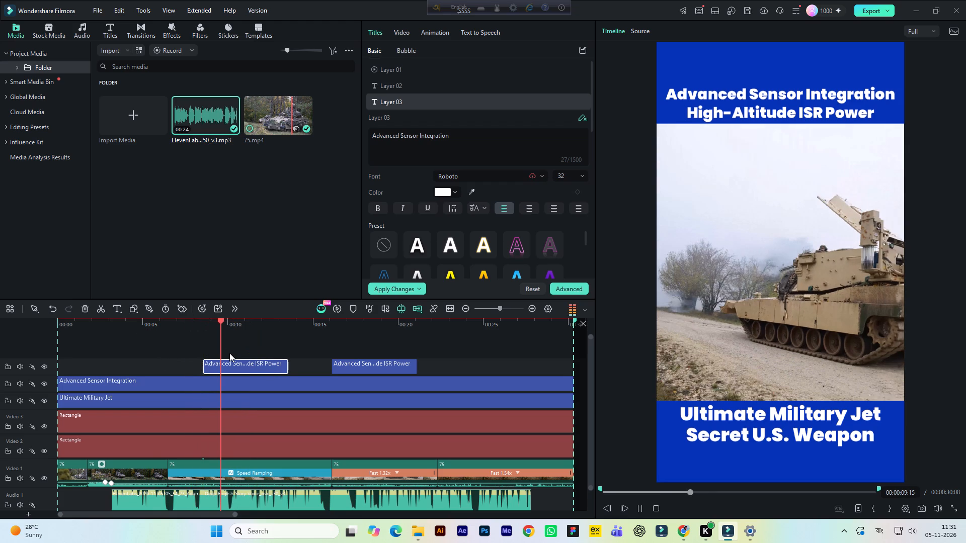
key("space")
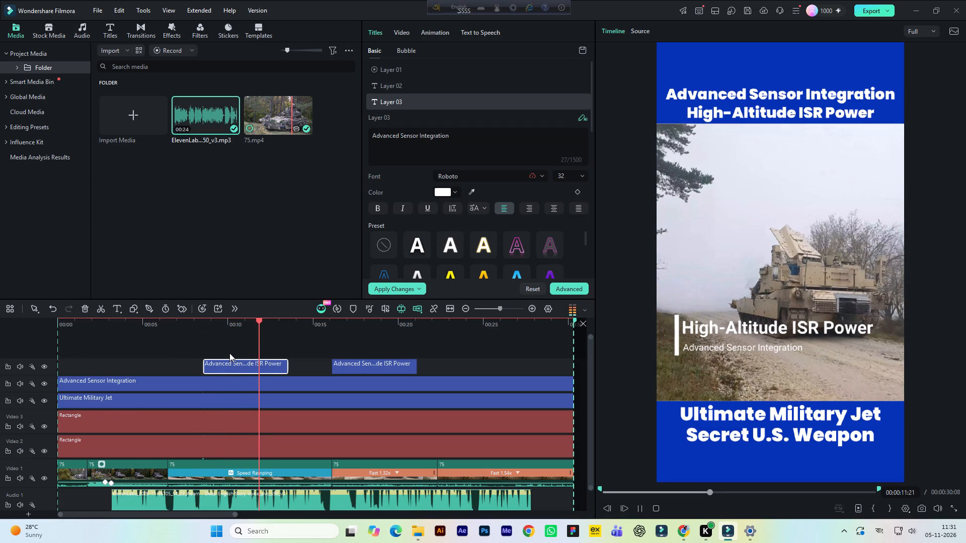
key("space")
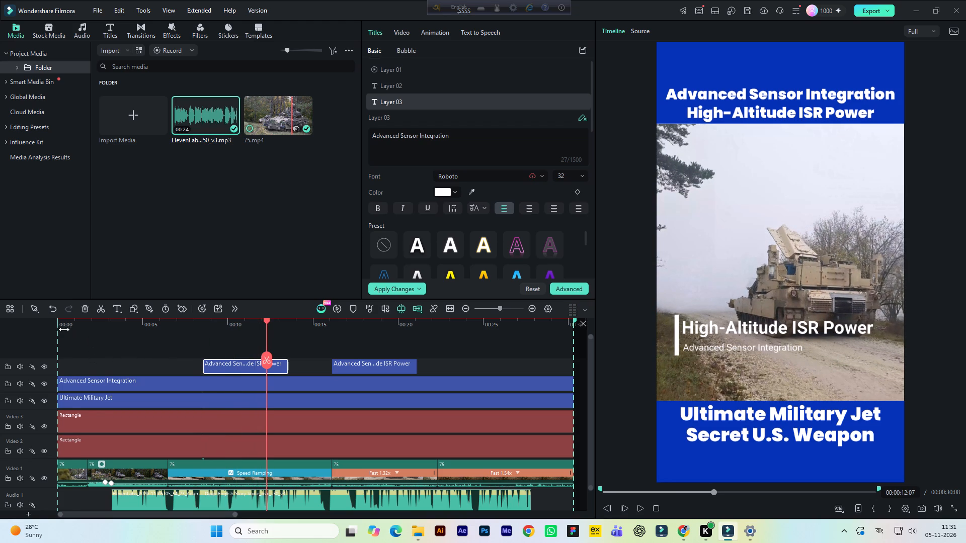
left_click(71, 323)
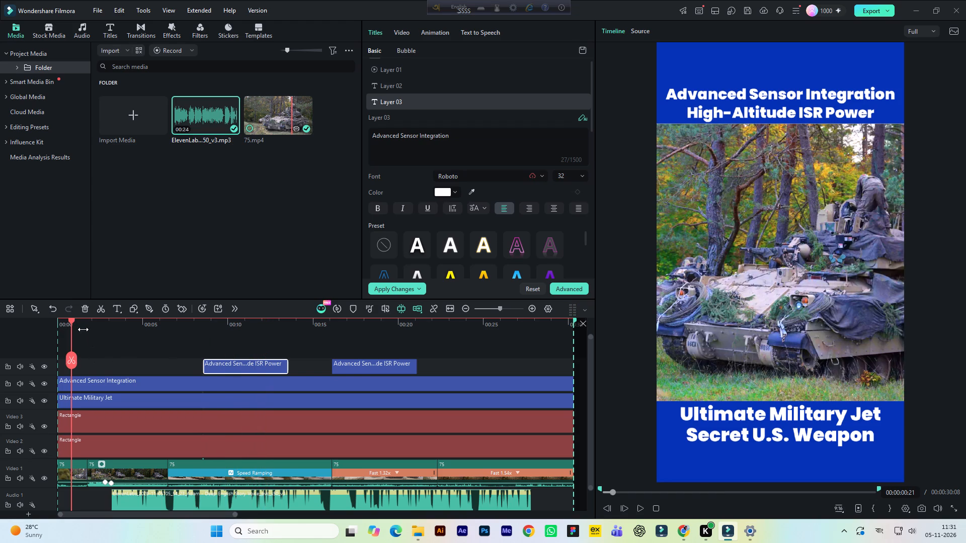
key("space")
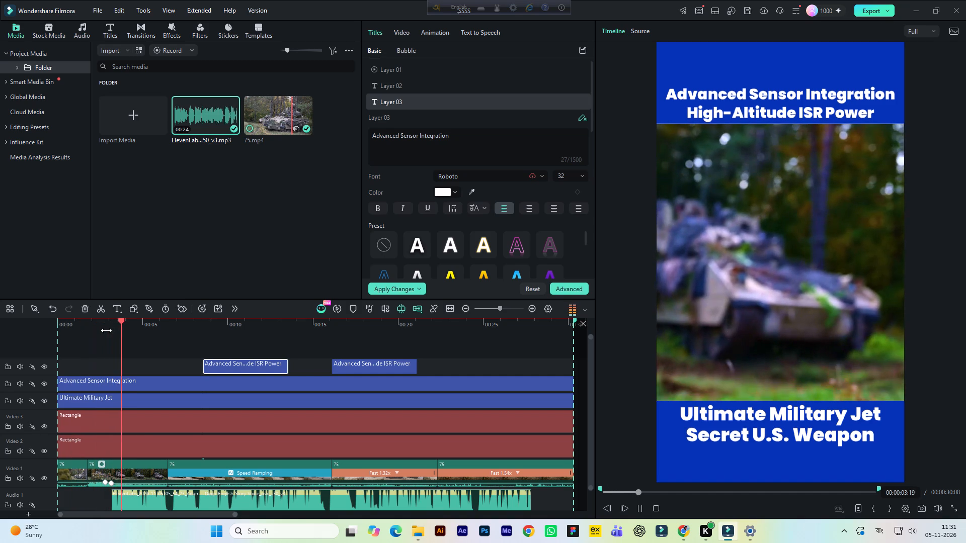
key("space")
key("space")
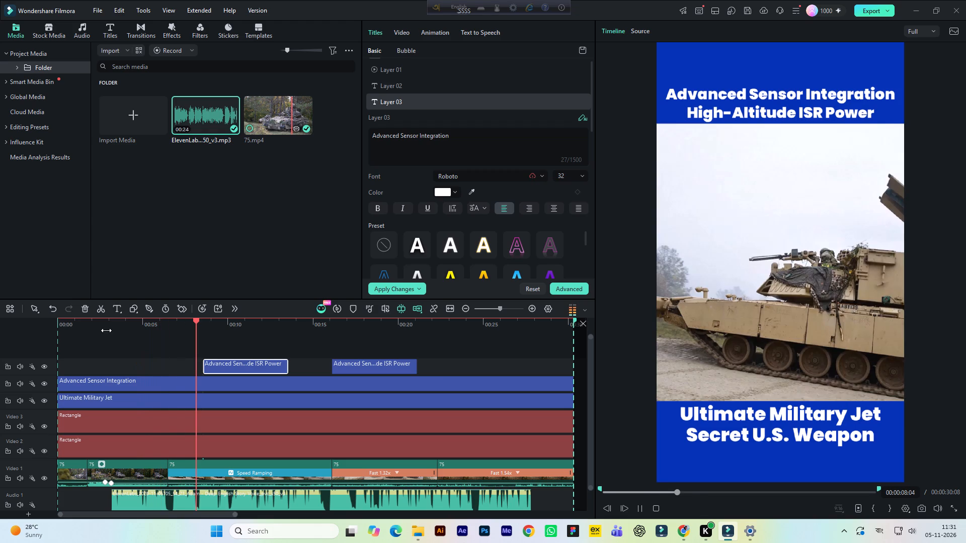
key("space")
key("space")
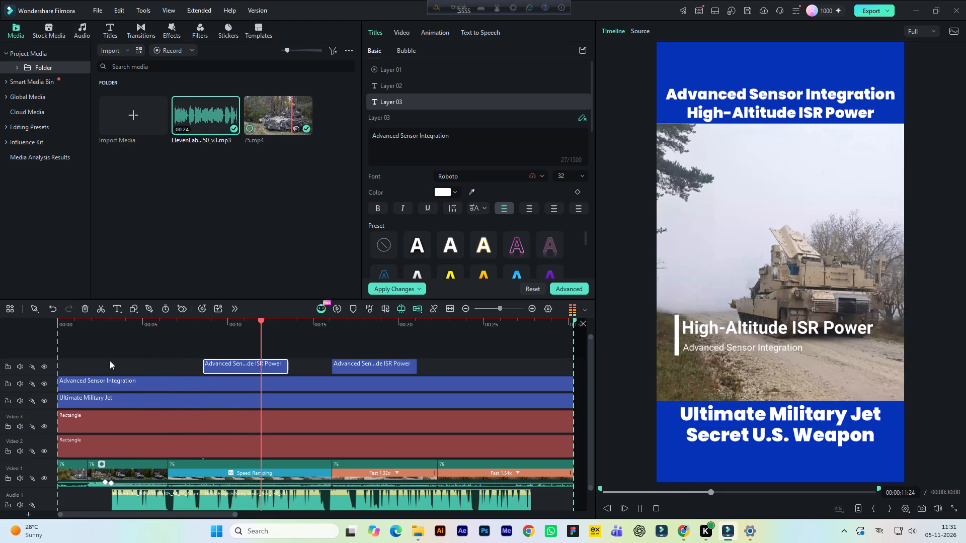
key("space")
Save the project.
key("ctrl+s")
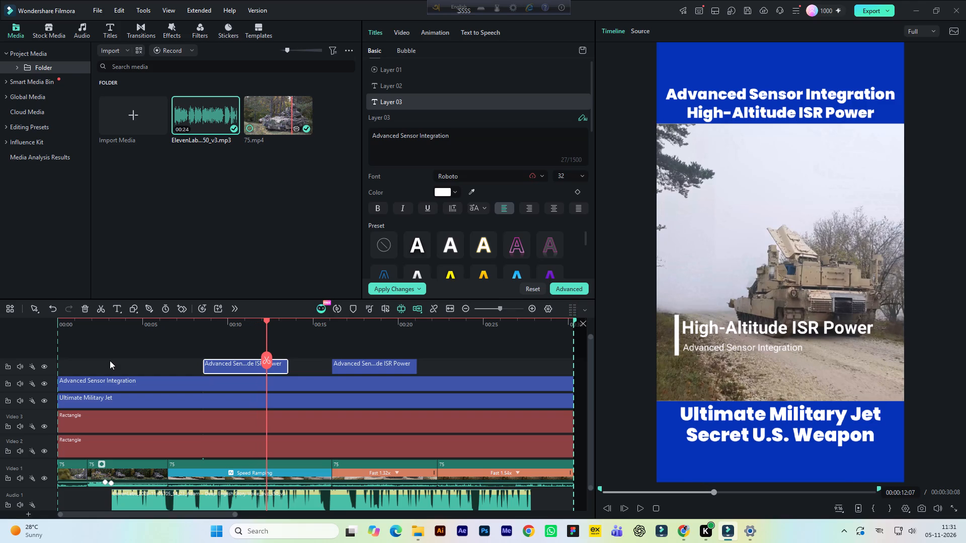
Review playback from about 12 to 18 seconds, and check the first lower-third title's entrance around 9 seconds.
key("space")
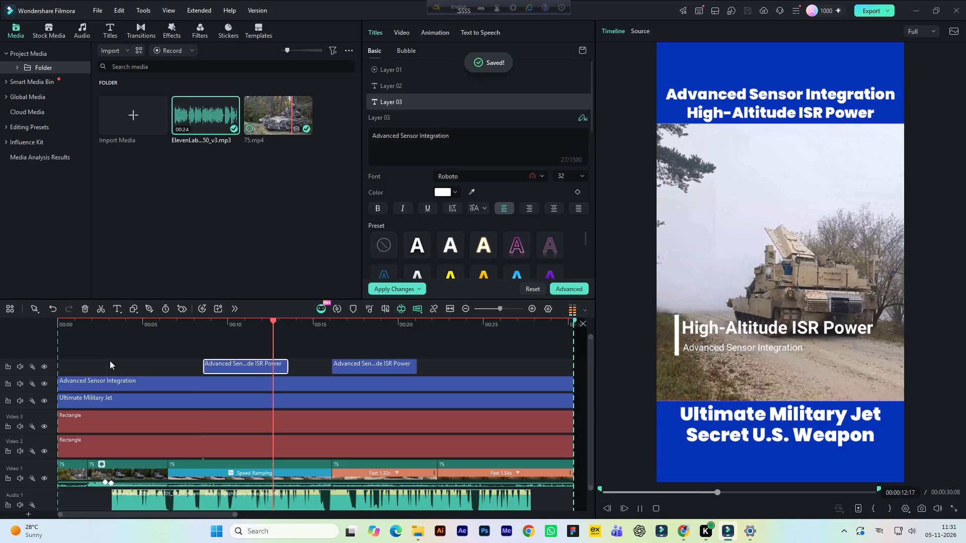
key("space")
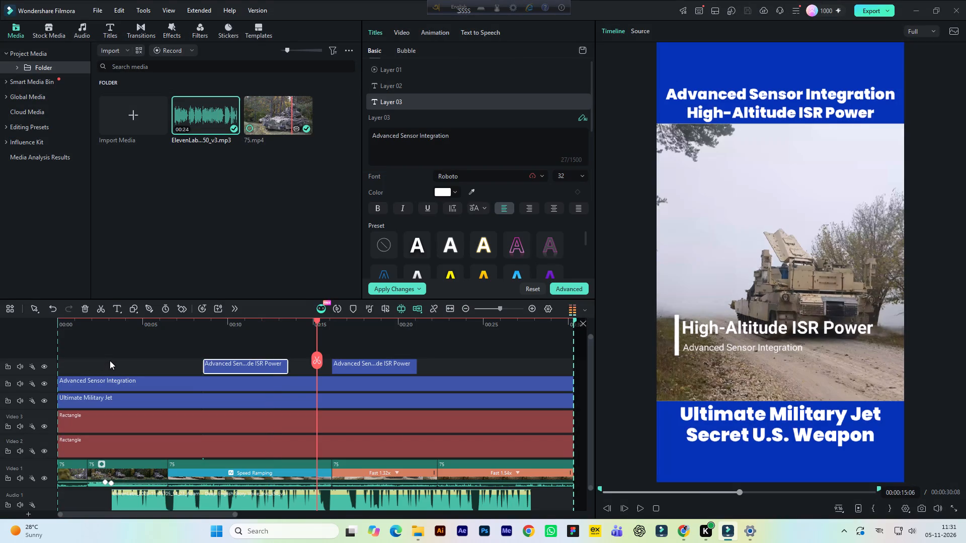
key("space")
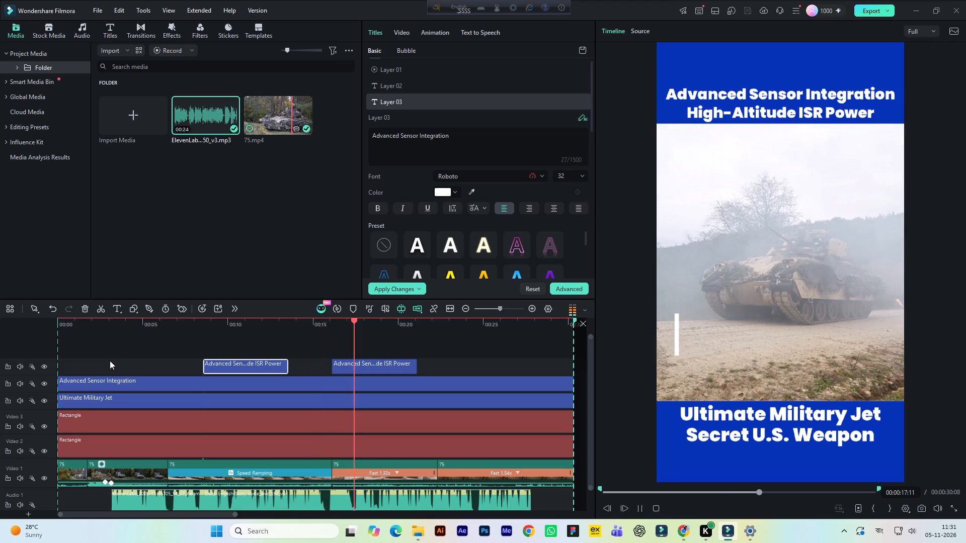
key("space")
left_click(217, 335)
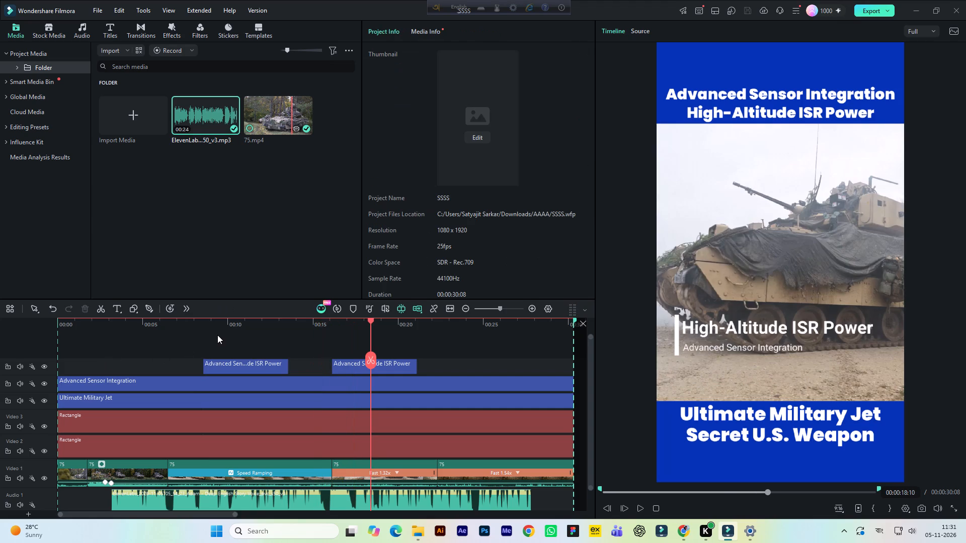
left_click(218, 327)
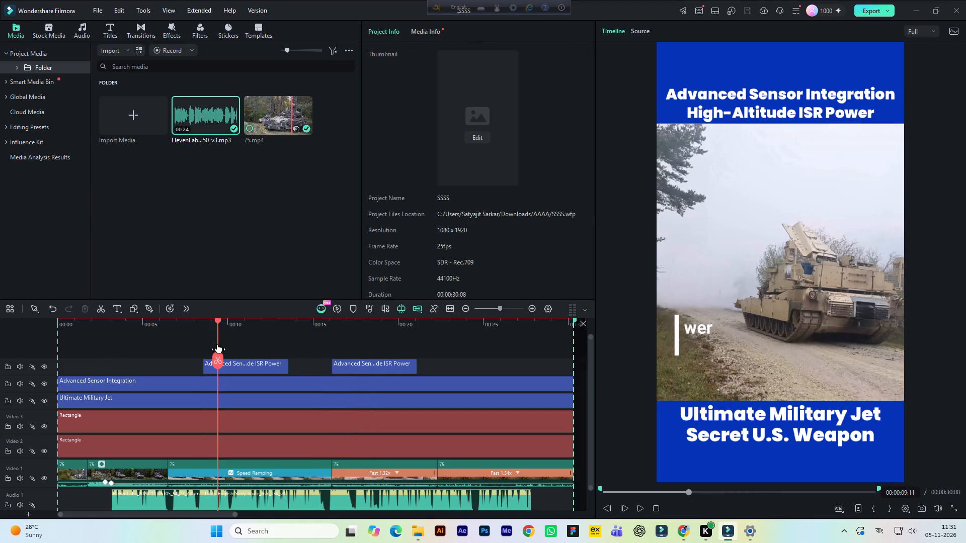
left_click(204, 327)
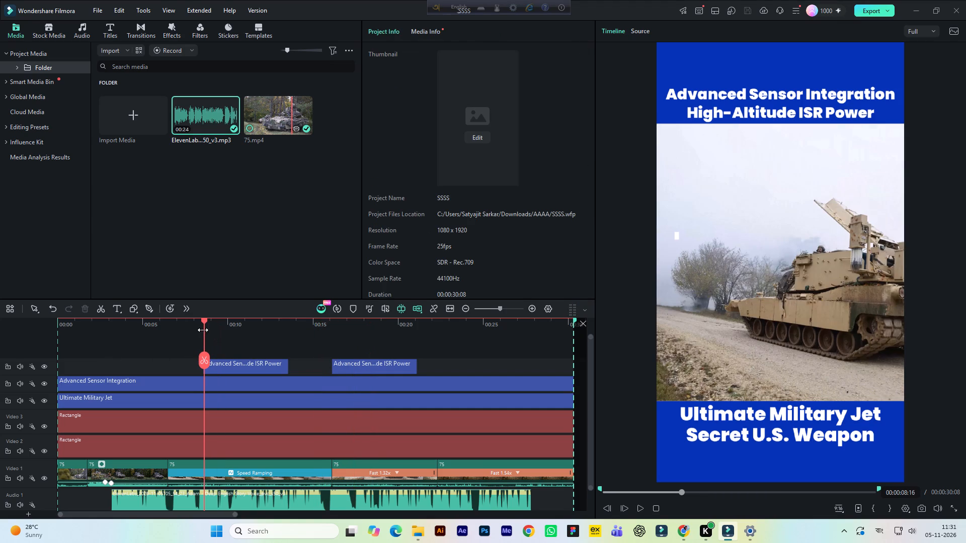
left_click(220, 328)
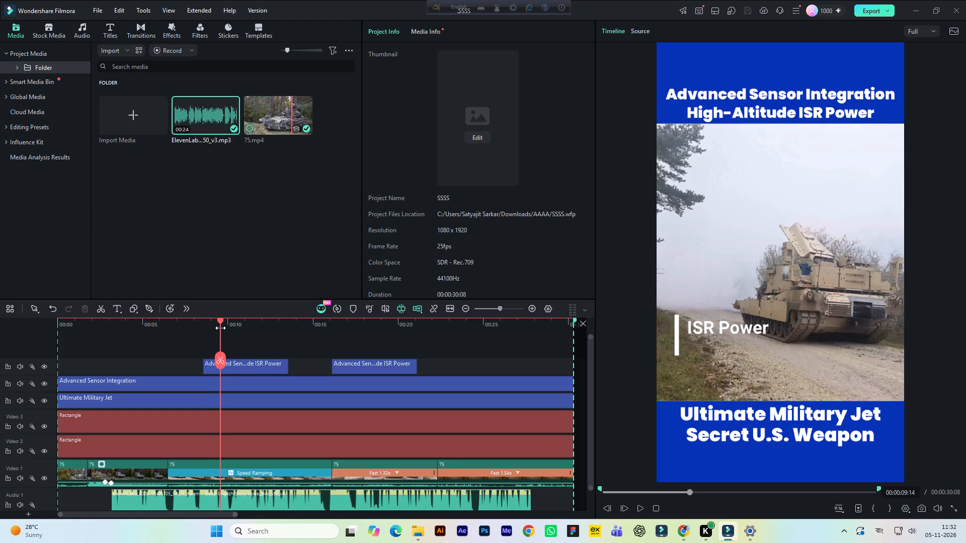
At about 9.5 seconds, set the speed-ramped tank clip's brightness to 19, contrast to 31 and highlight to 3.
left_click(195, 327)
left_click(218, 329)
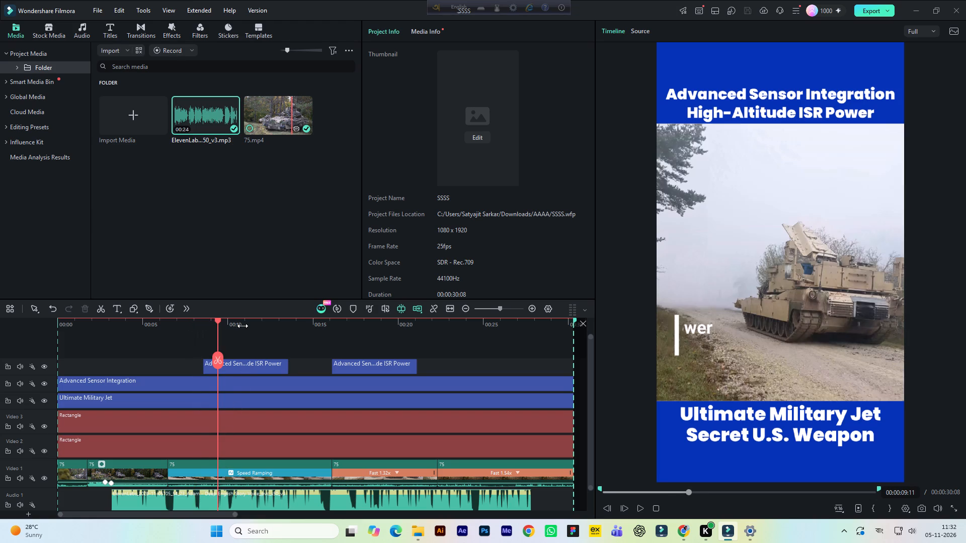
left_click(246, 326)
left_click(227, 327)
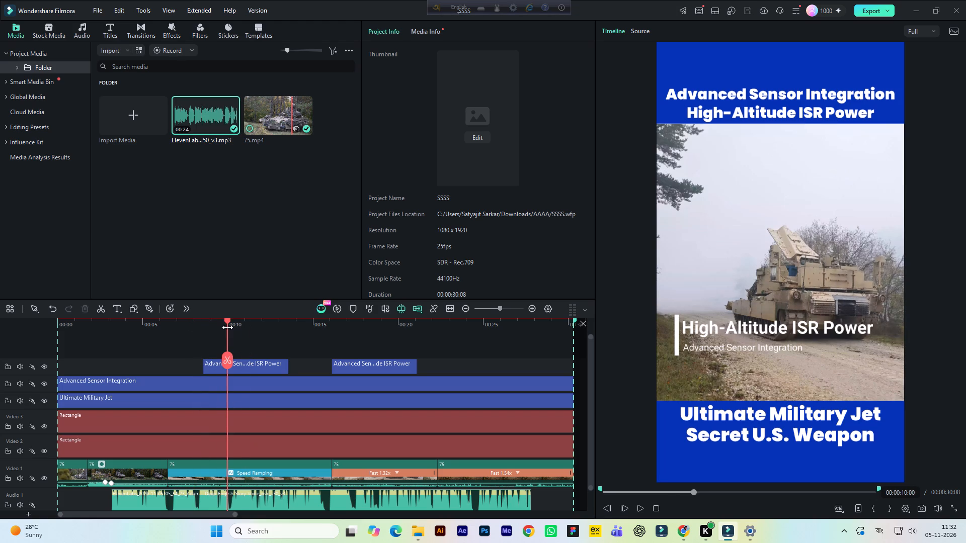
left_click(226, 328)
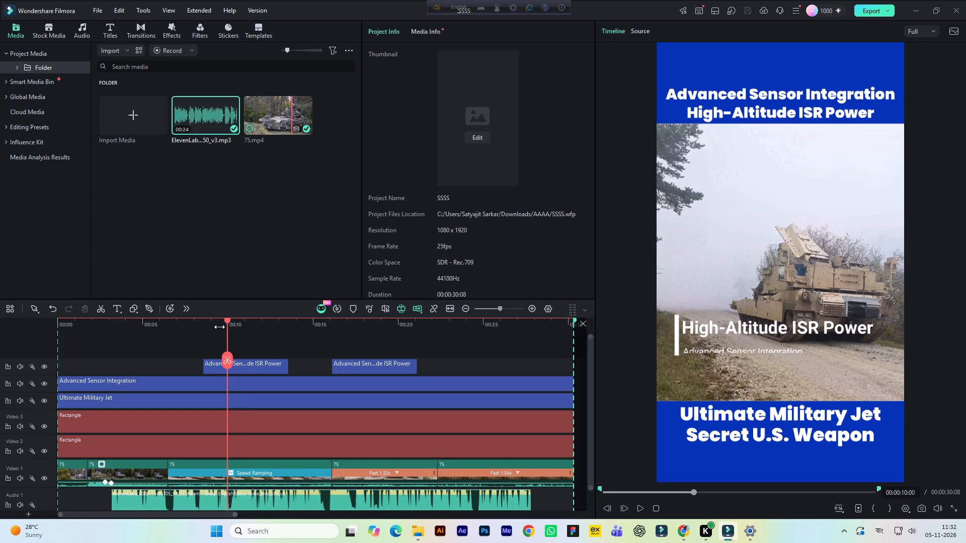
left_click(219, 327)
left_click(201, 469)
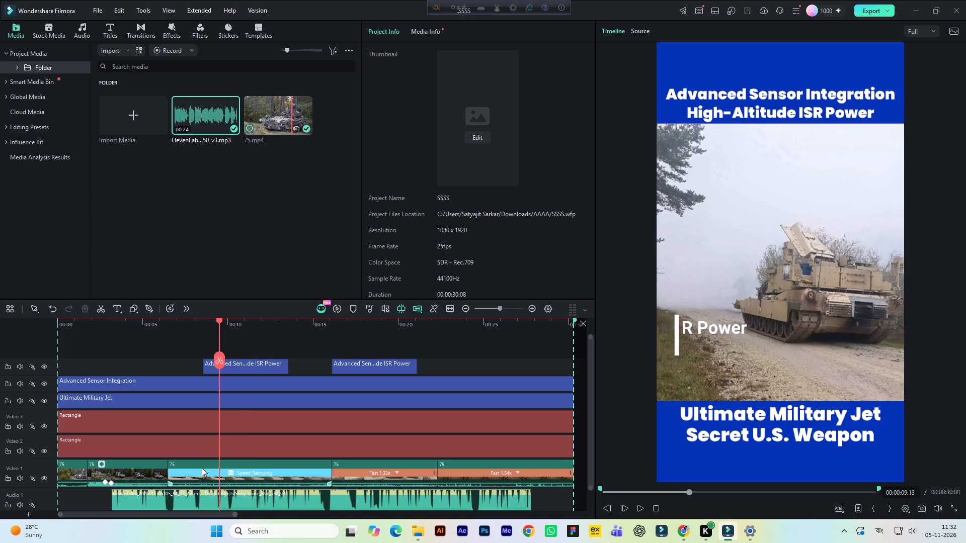
scroll(461, 203, "down", 1)
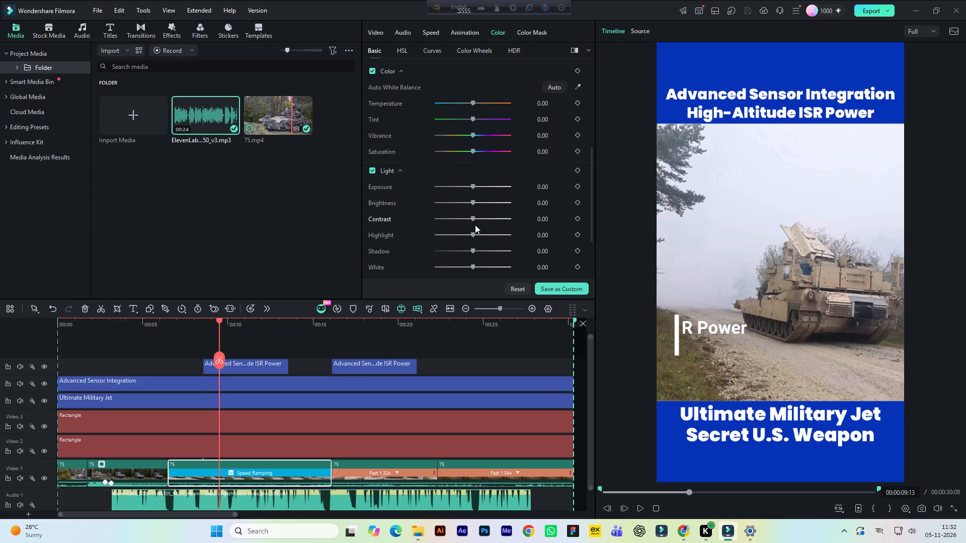
left_click(534, 204)
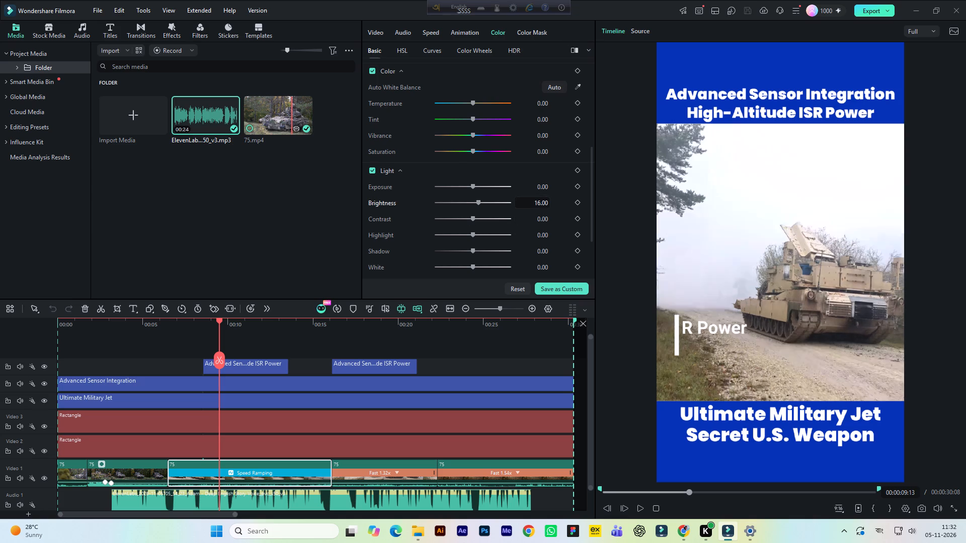
left_click(537, 218)
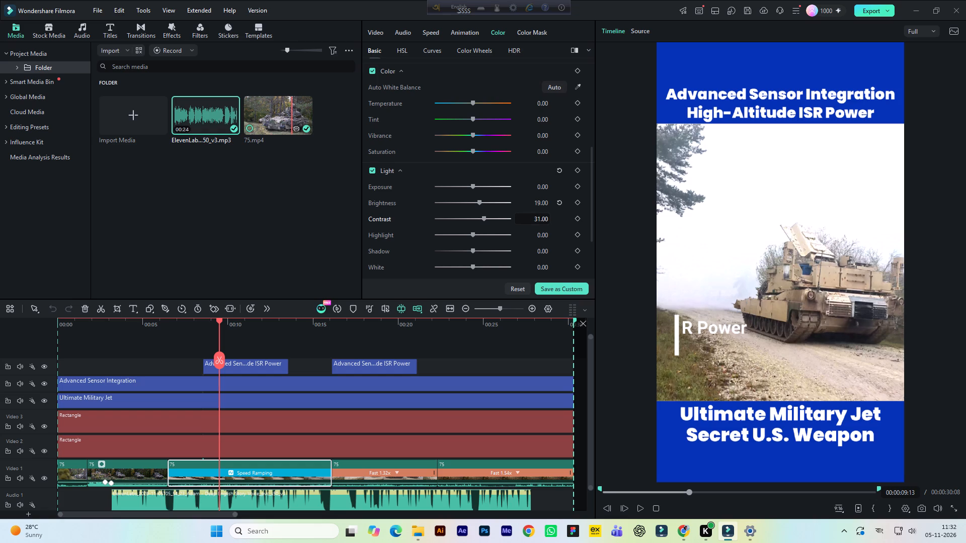
left_click(542, 237)
Set the speed-ramped tank clip's saturation to 17 and vibrance to 3.
left_click(545, 150)
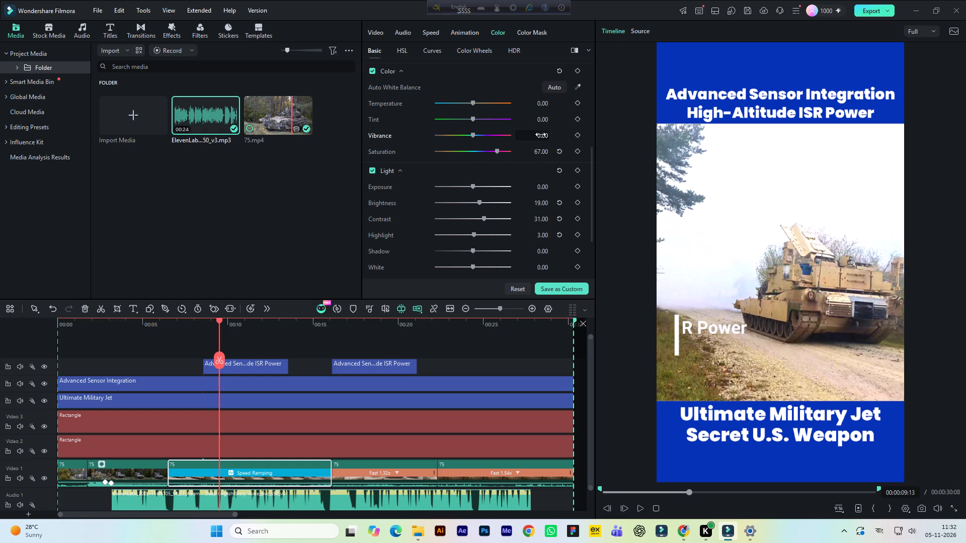
left_click(540, 134)
left_click(544, 154)
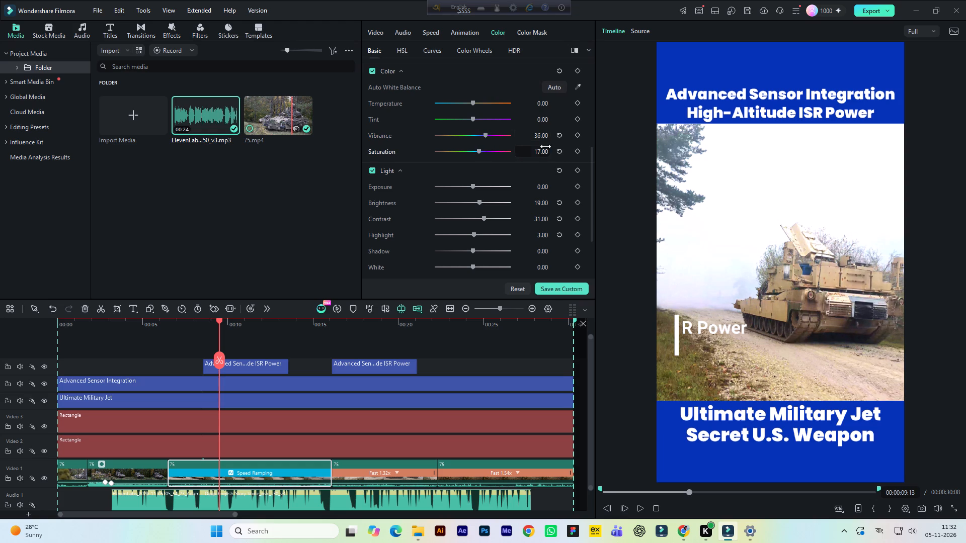
left_click(546, 138)
Sample the olive grass color beside the road for HSL correction and set its hue to 50 and saturation to 14.
left_click(404, 48)
left_click(376, 82)
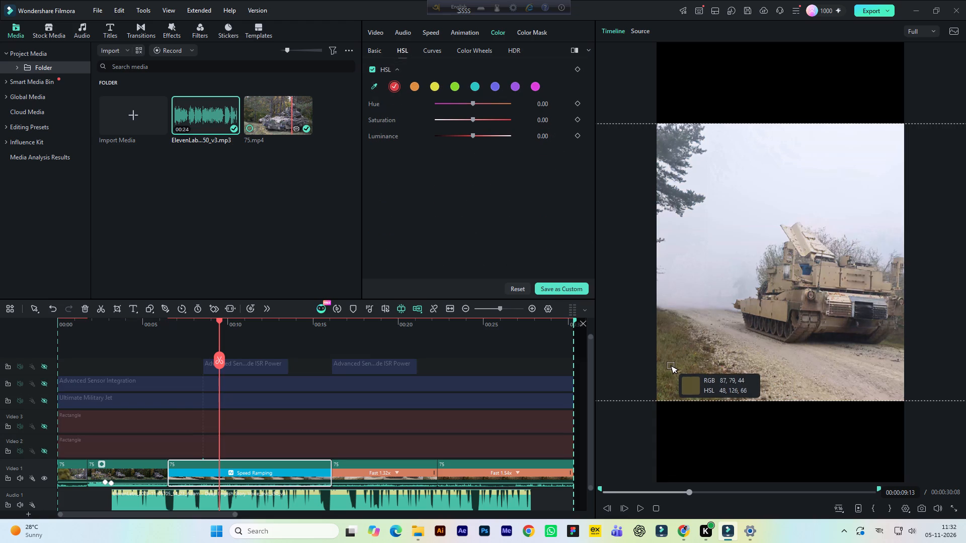
left_click(671, 365)
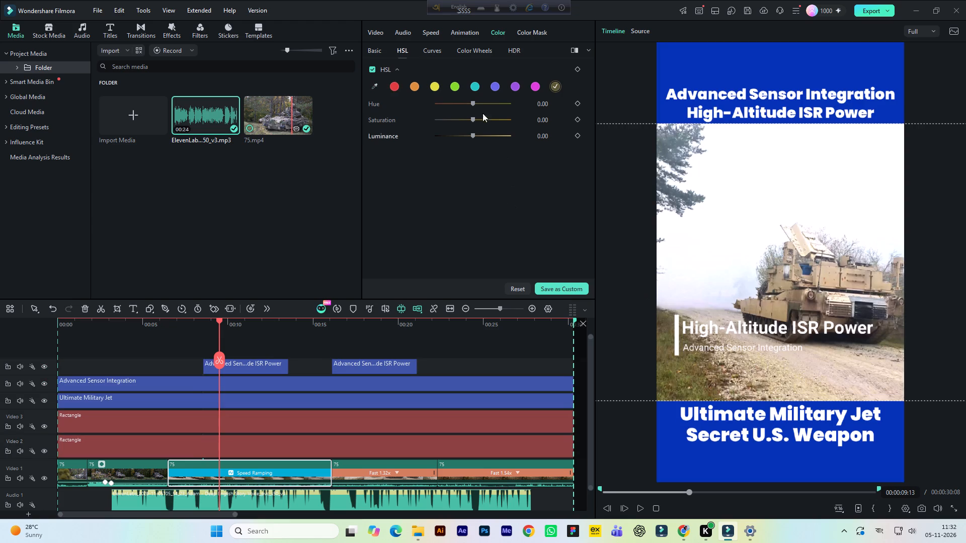
left_click_drag(476, 102, 491, 102)
left_click_drag(473, 118, 478, 119)
Set the HSL green range's hue to 21 and raise its saturation slightly.
left_click(452, 83)
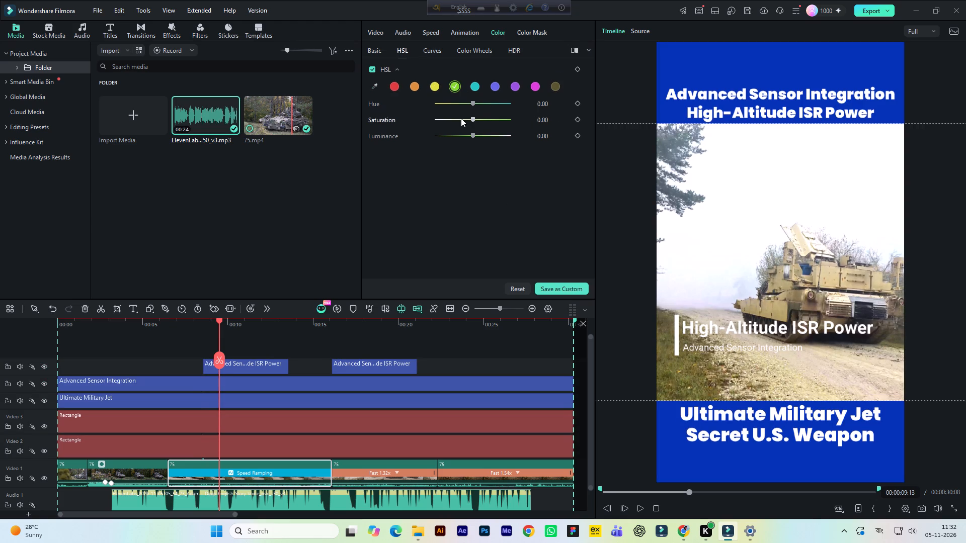
left_click_drag(471, 103, 480, 102)
left_click_drag(474, 119, 479, 121)
Sample the roadside grass to add a midtone point on the clip's master curve, and raise that point slightly.
left_click(432, 51)
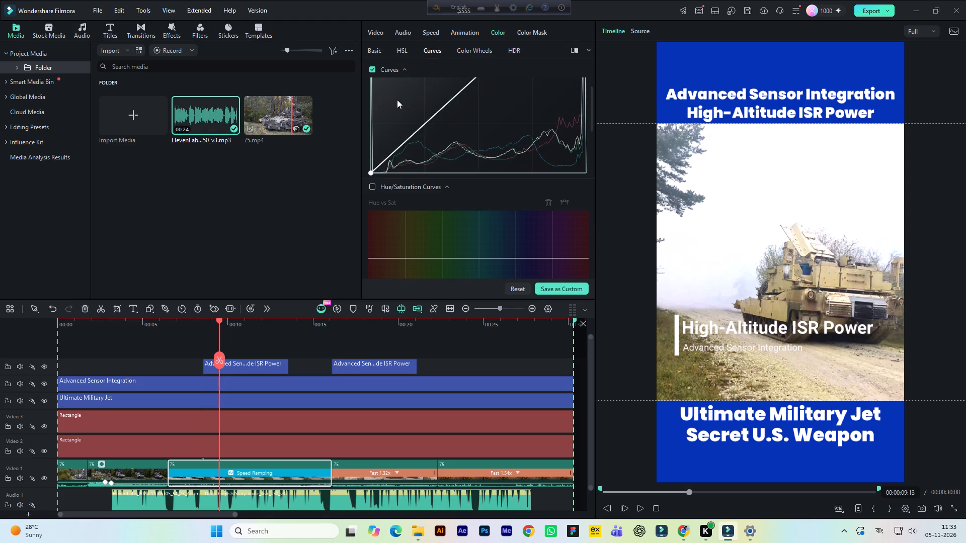
scroll(396, 100, "up", 5)
left_click(448, 83)
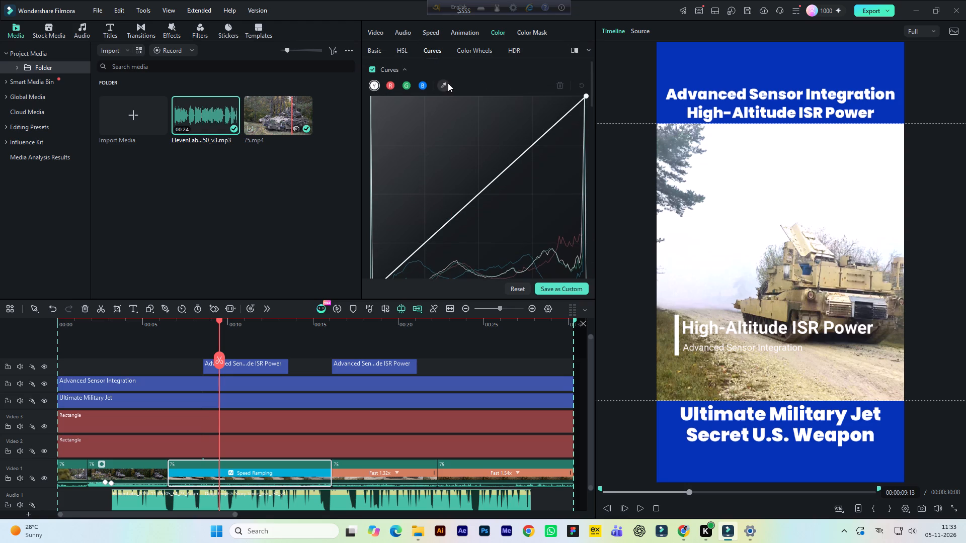
left_click(689, 365)
left_click_drag(469, 203, 467, 198)
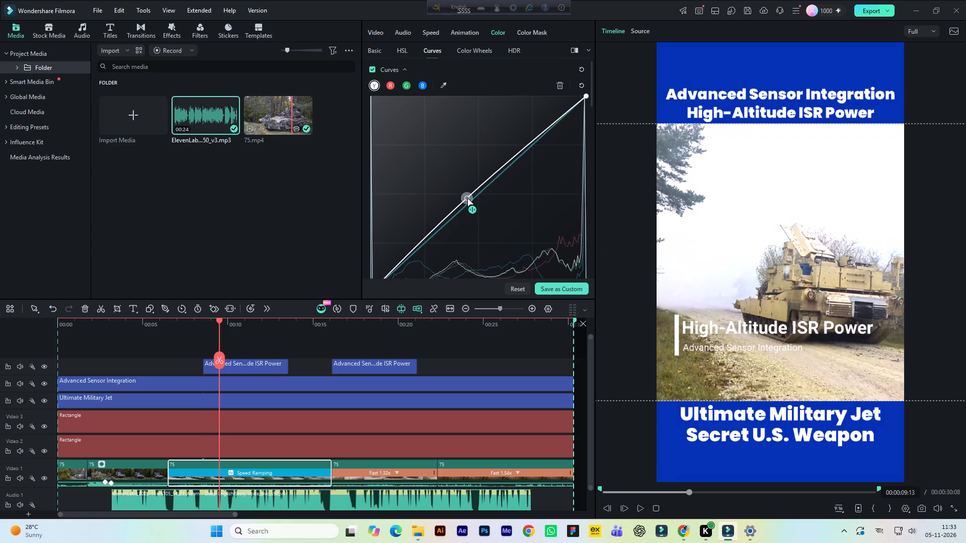
left_click_drag(467, 198, 465, 194)
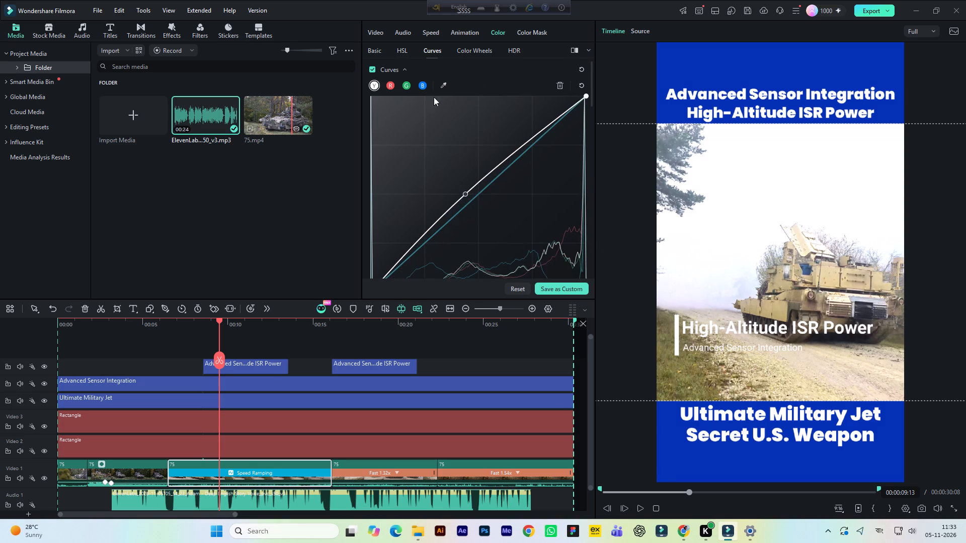
Set the tank clip's vibrance to 49 and contrast to 44, and play it back to about 15.5 seconds to check the grade.
left_click(381, 49)
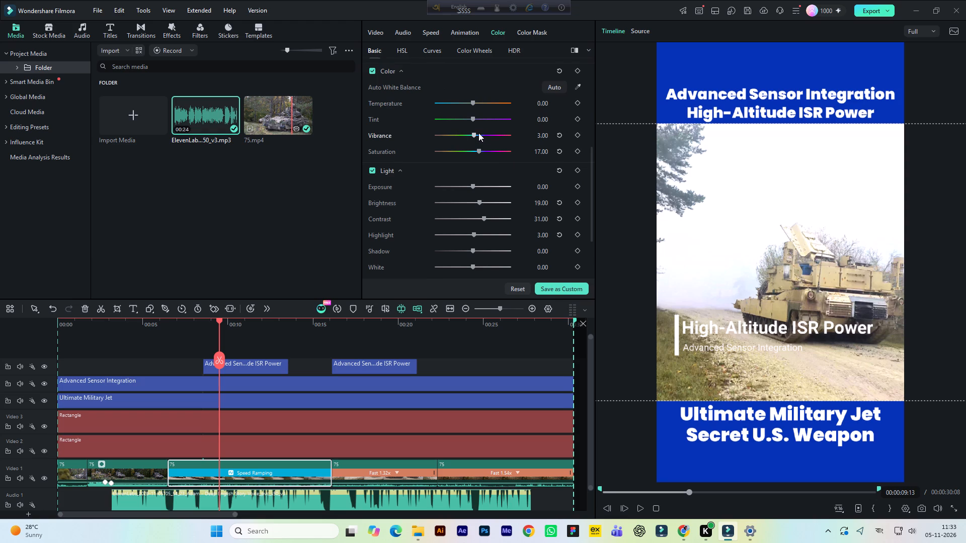
left_click(537, 136)
scroll(531, 159, "down", 1)
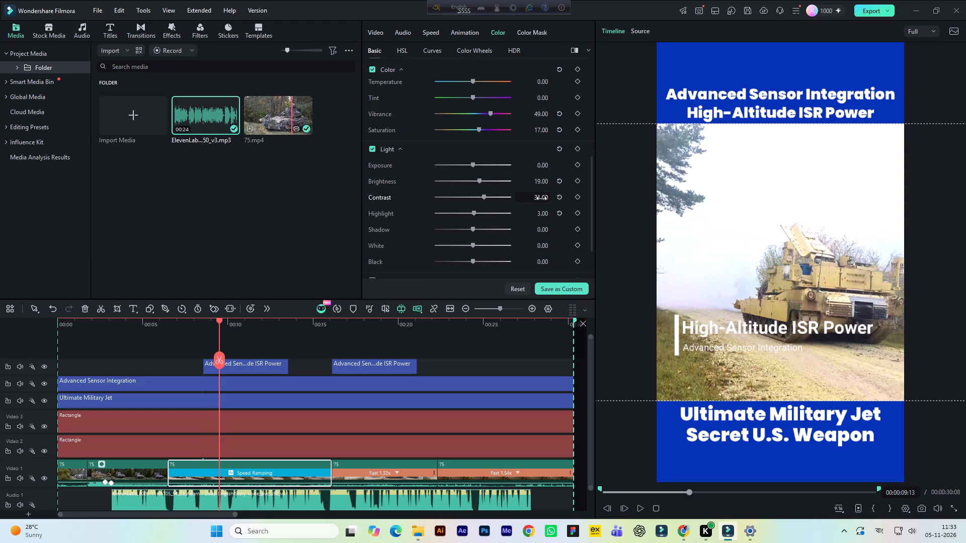
left_click(541, 198)
key("space")
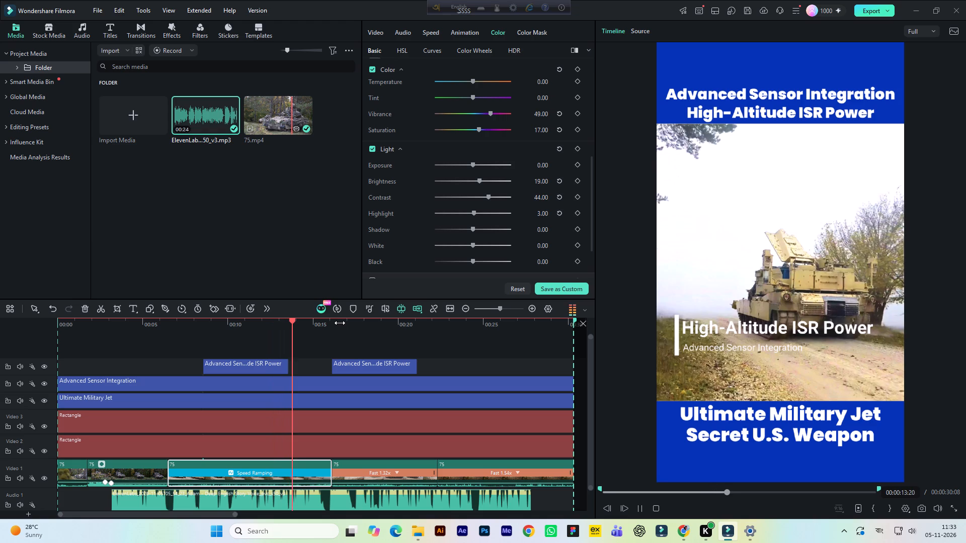
key("space")
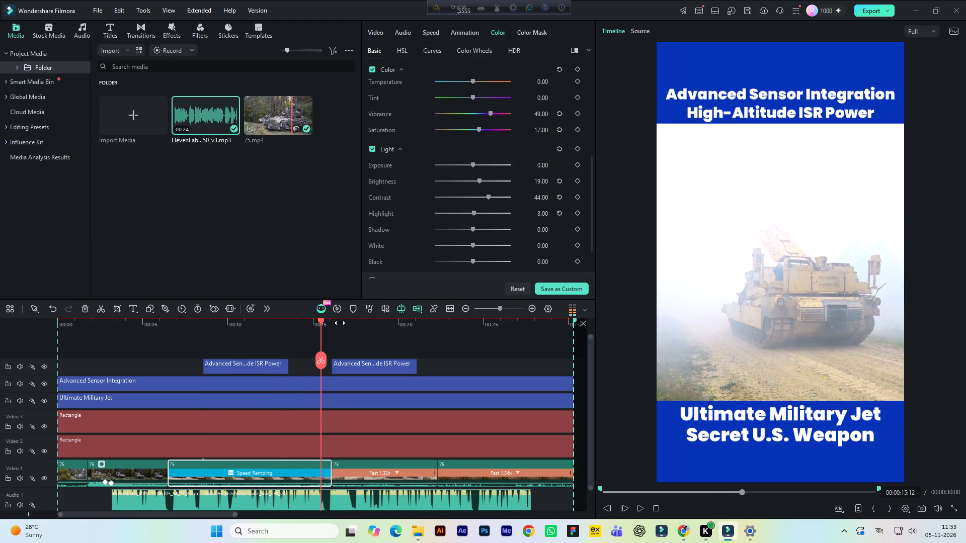
Move the second High-Altitude ISR Power lower-third title so it starts at about 20.7 seconds.
left_click(363, 369)
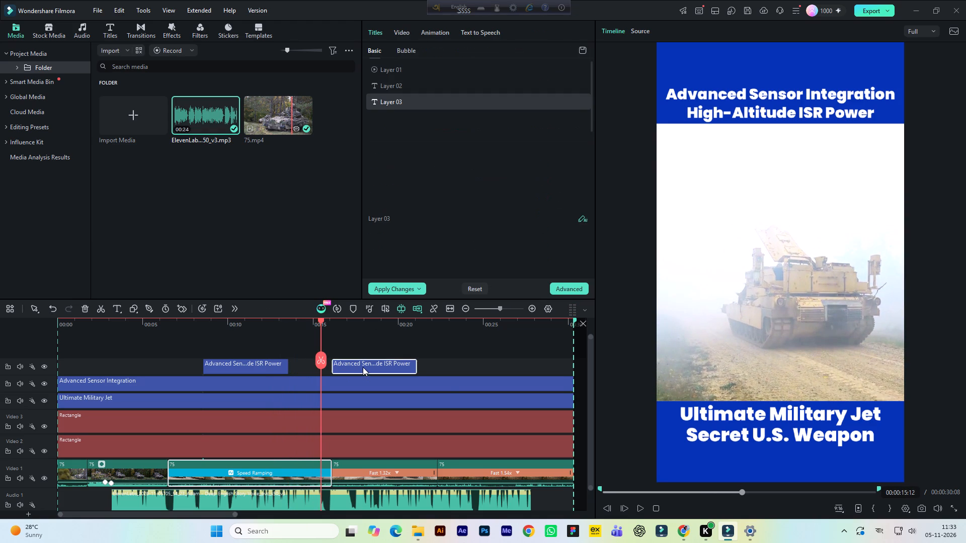
left_click_drag(361, 370, 418, 378)
key("ctrl+z")
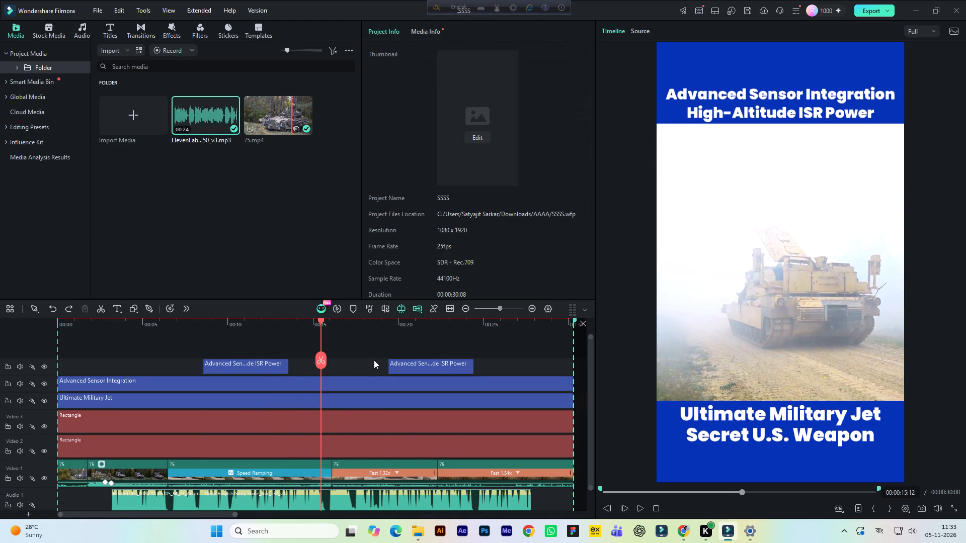
left_click_drag(377, 364, 455, 363)
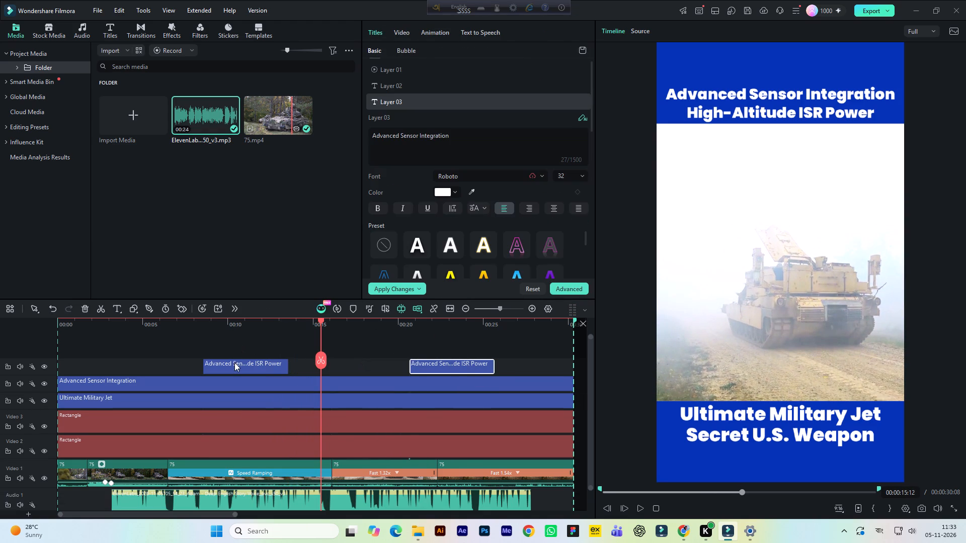
Move the first High-Altitude ISR Power lower-third title to start at about 14.6 seconds, and play back from about 12 seconds to check it.
left_click_drag(234, 364, 338, 364)
left_click(259, 323)
key("space")
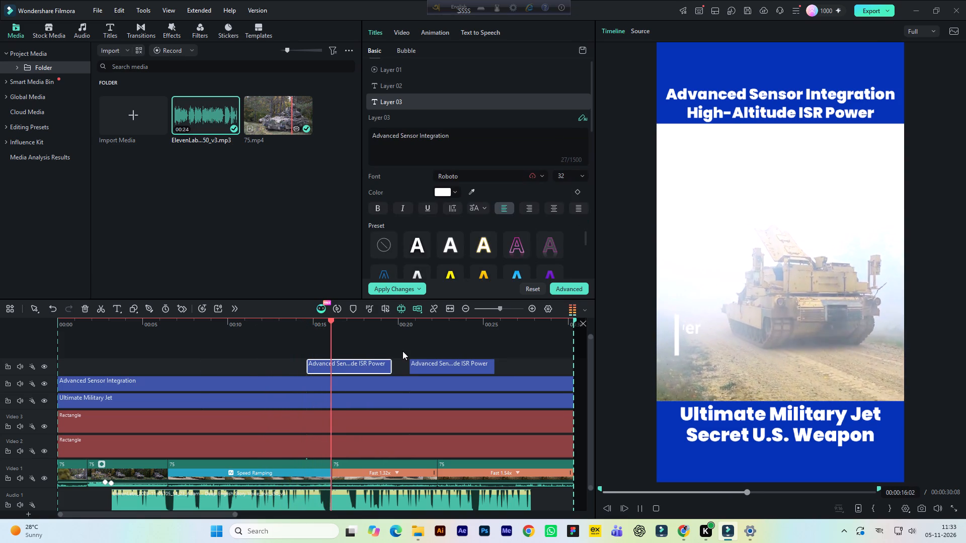
key("space")
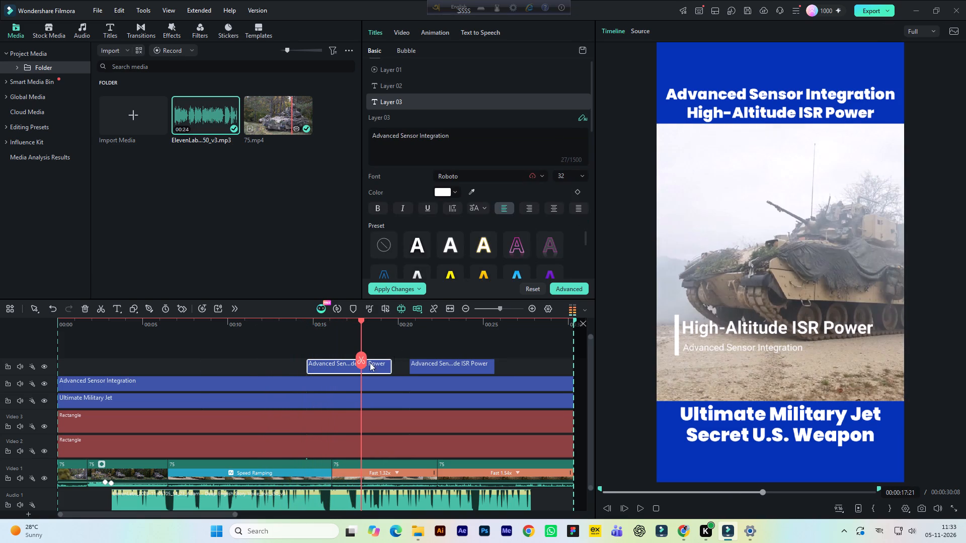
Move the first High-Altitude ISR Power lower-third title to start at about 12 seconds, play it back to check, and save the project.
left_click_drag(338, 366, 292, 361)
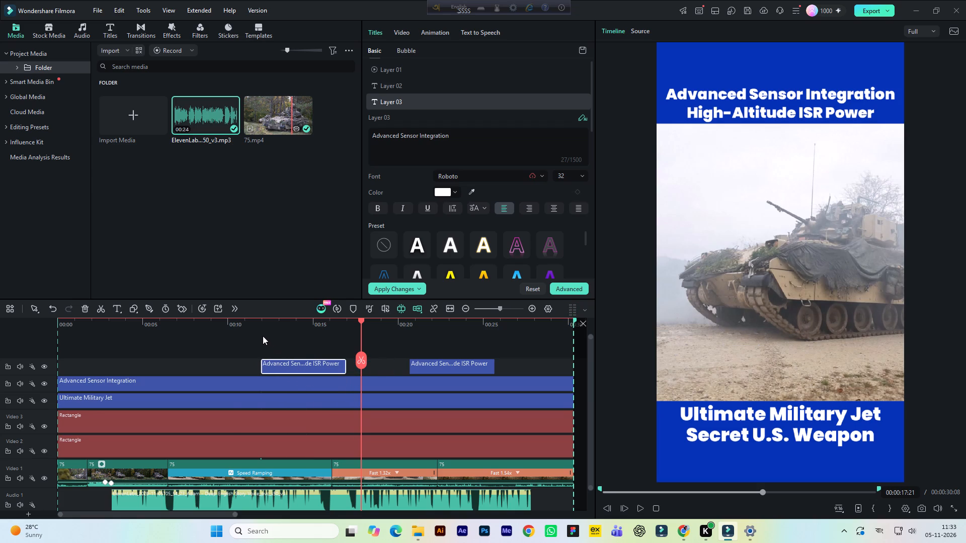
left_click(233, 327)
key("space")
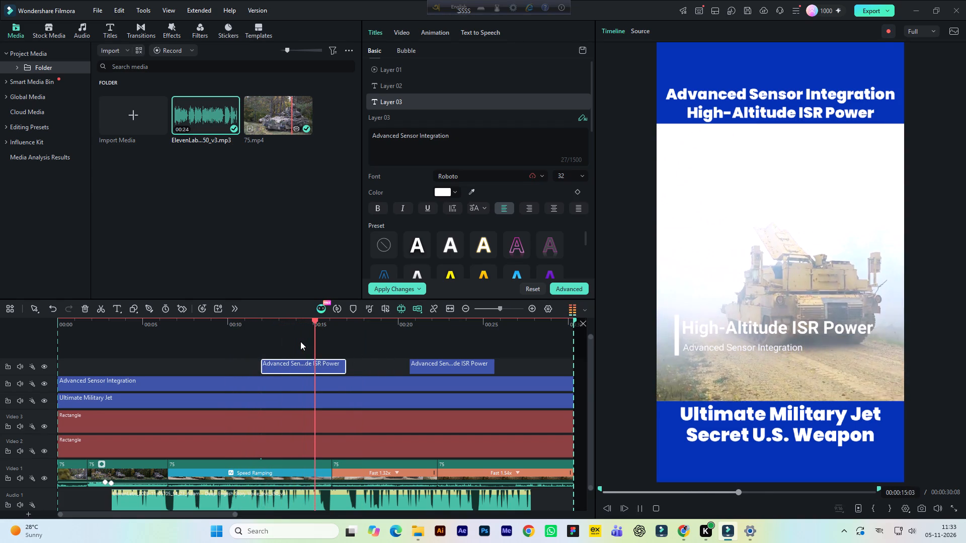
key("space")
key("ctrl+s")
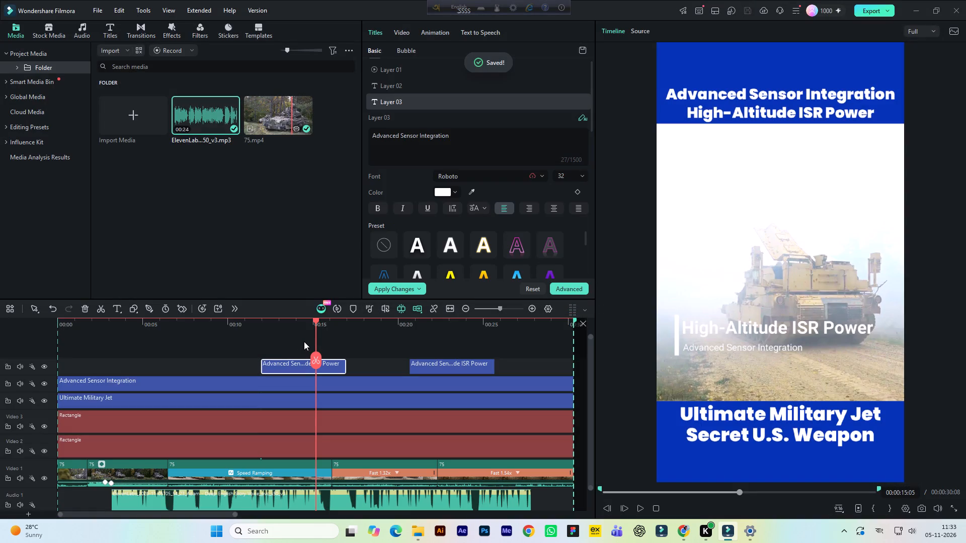
Play back from about 12.6 to 23 seconds and replay around 19 seconds to review the titles against the tank footage.
left_click(272, 325)
key("space")
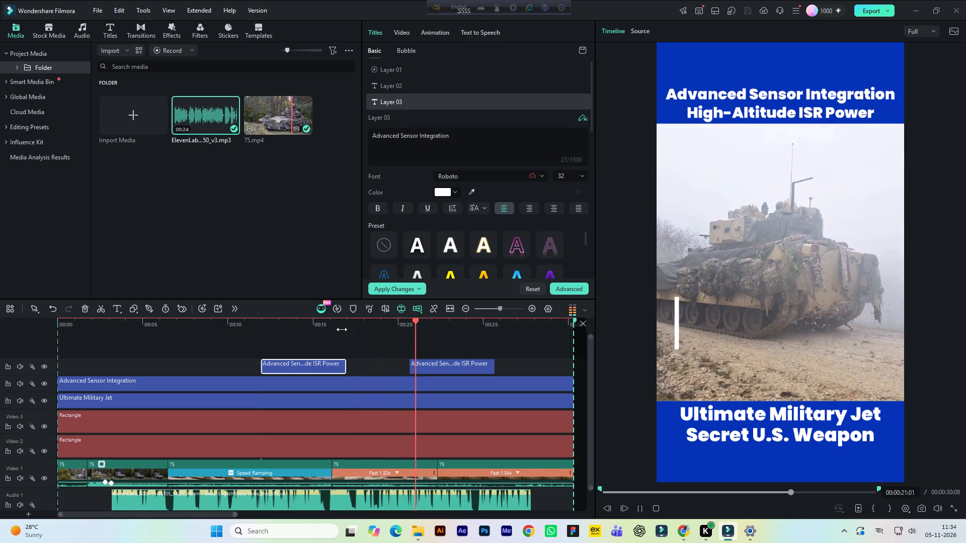
key("space")
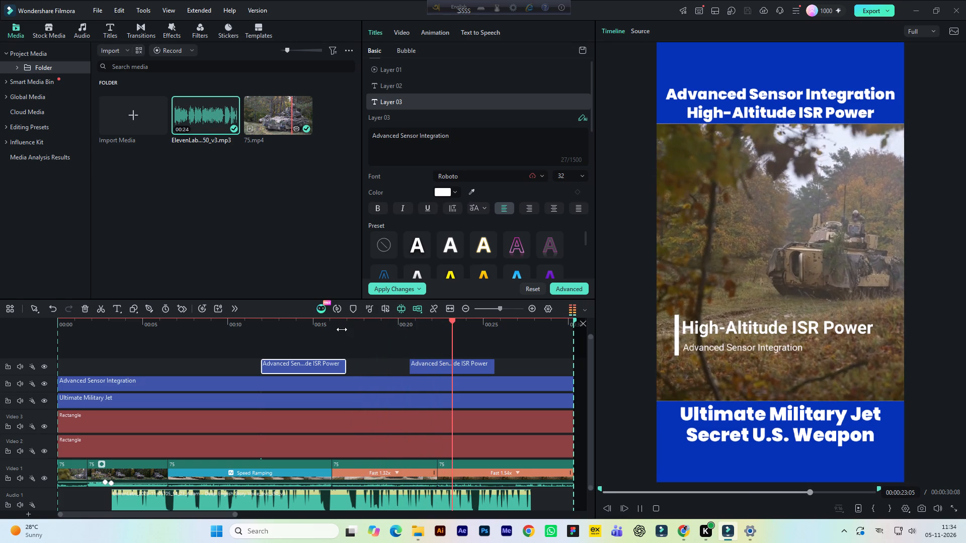
left_click(388, 329)
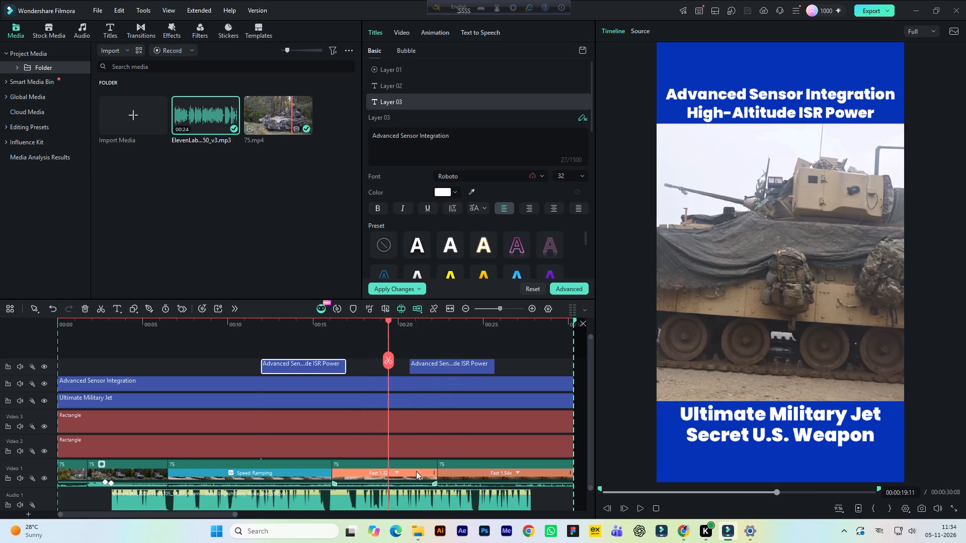
key("space")
key("space")
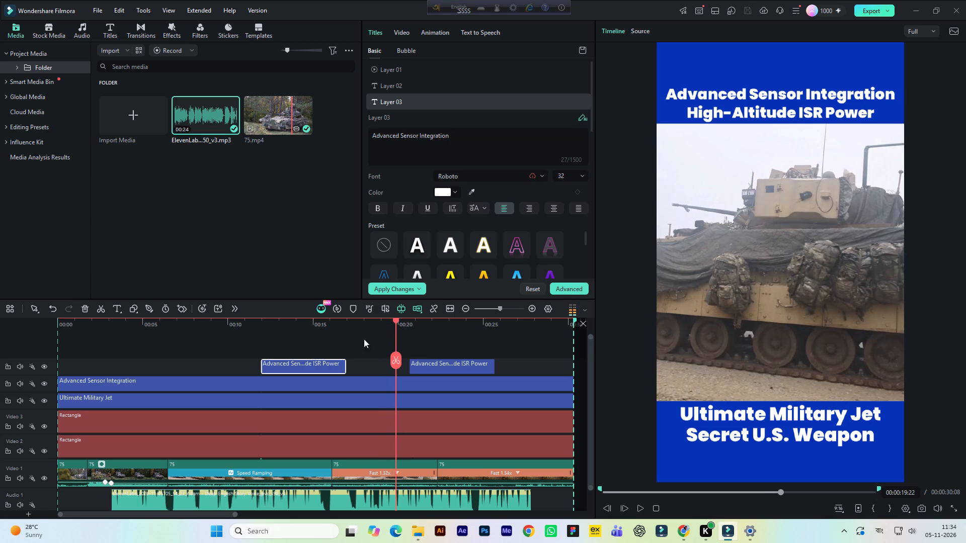
Set the 1.32x-speed tank clip's contrast to 60, saturation to 35 and vibrance to 11, and play back into the following clip.
left_click(359, 327)
left_click(398, 461)
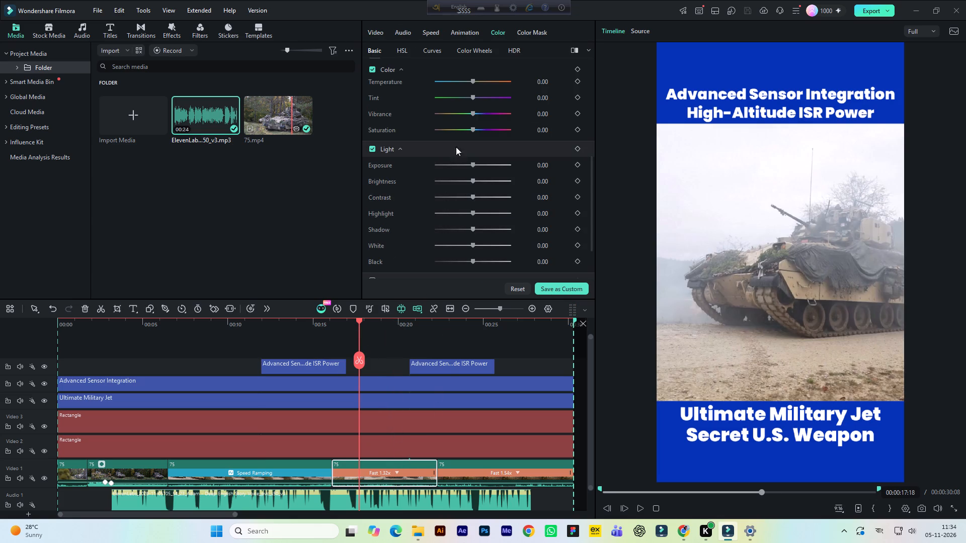
left_click(536, 199)
left_click(542, 131)
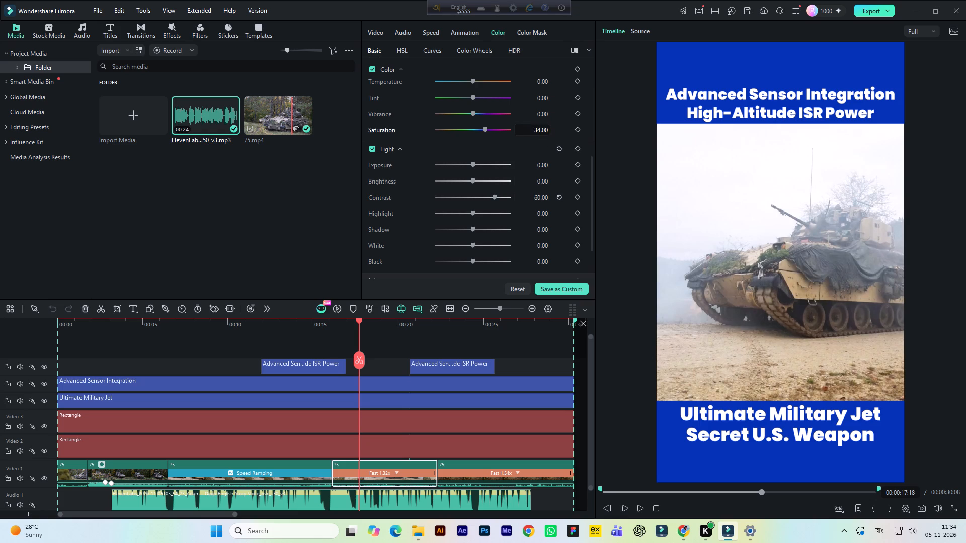
left_click(542, 115)
key("space")
left_click(409, 326)
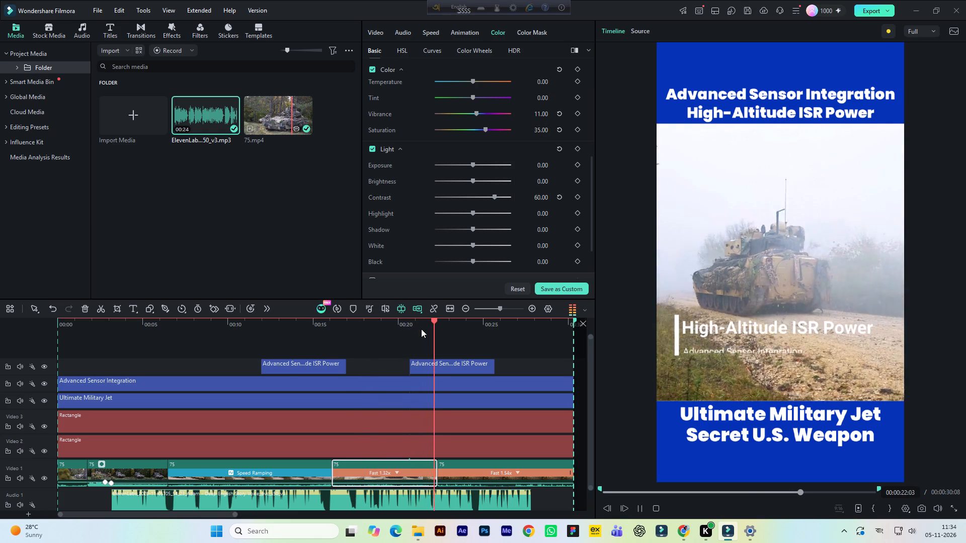
key("space")
Set the last, 1.54x-speed tank clip's vibrance to 7, saturation to 10 and brightness to 17.
left_click(463, 467)
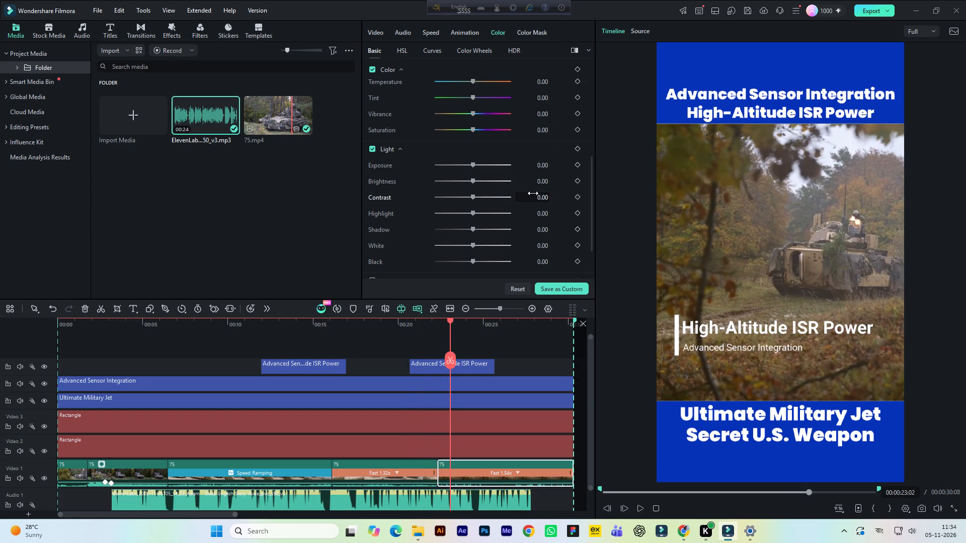
left_click(539, 182)
left_click(542, 115)
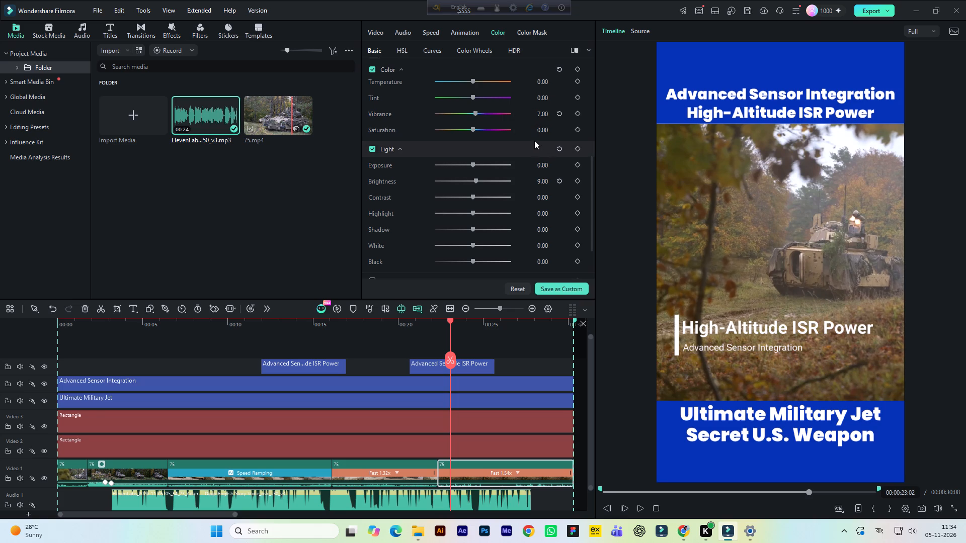
left_click(541, 131)
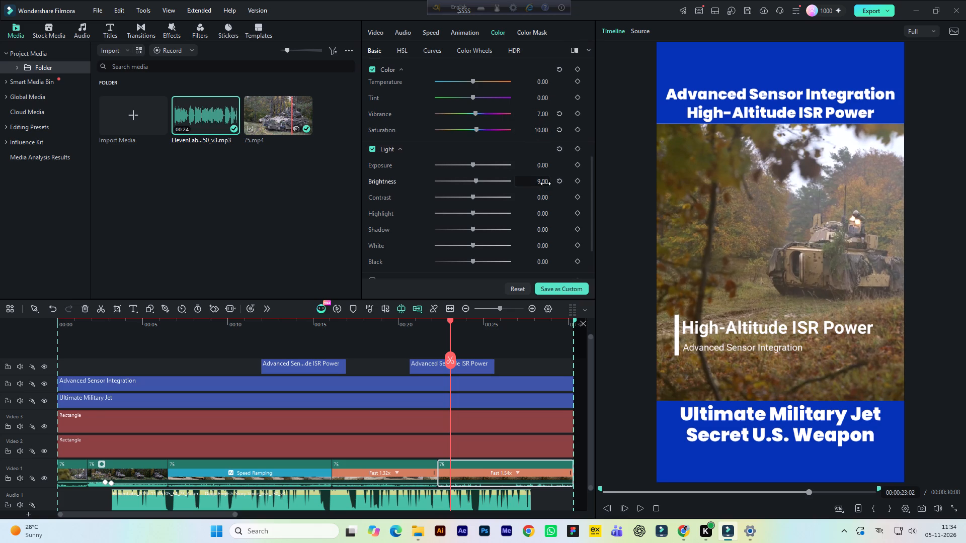
left_click(543, 182)
Sample the ground beside the tank as a custom HSL colour, set its hue to 15, saturation 15 and luminance 21, and save the project.
left_click(407, 53)
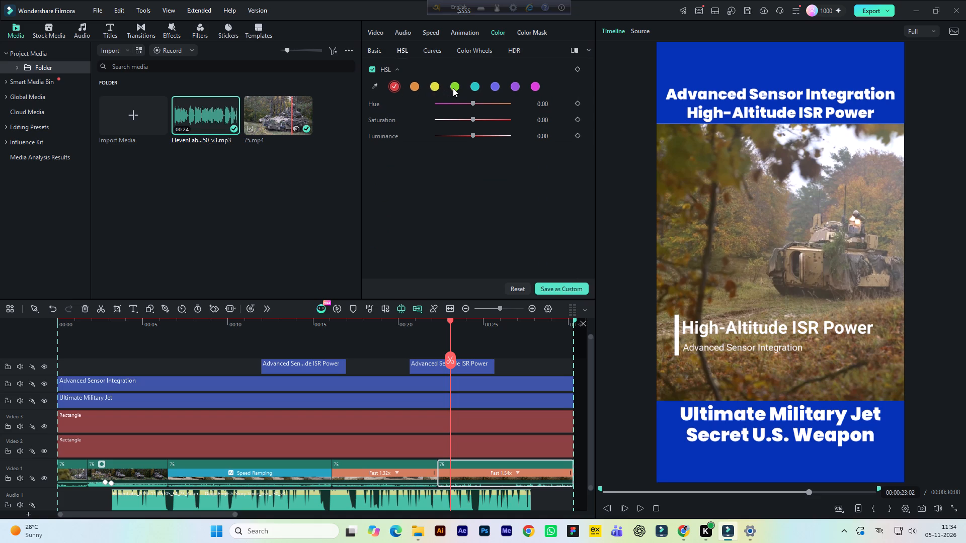
left_click(374, 83)
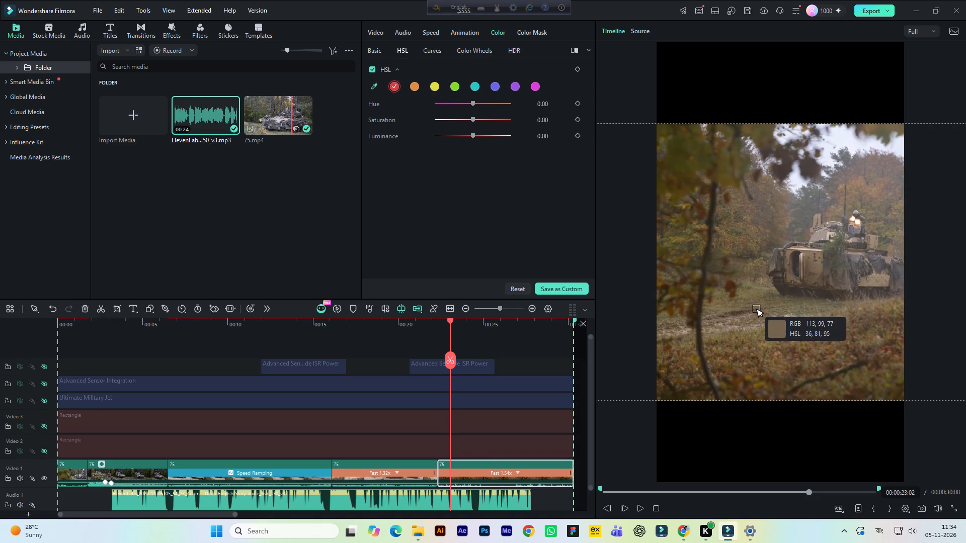
left_click(750, 293)
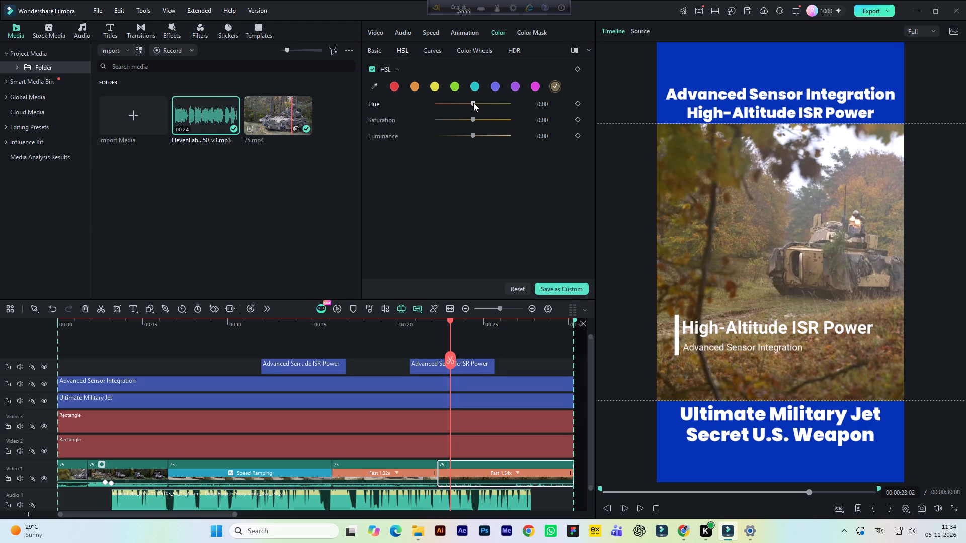
left_click_drag(473, 103, 477, 105)
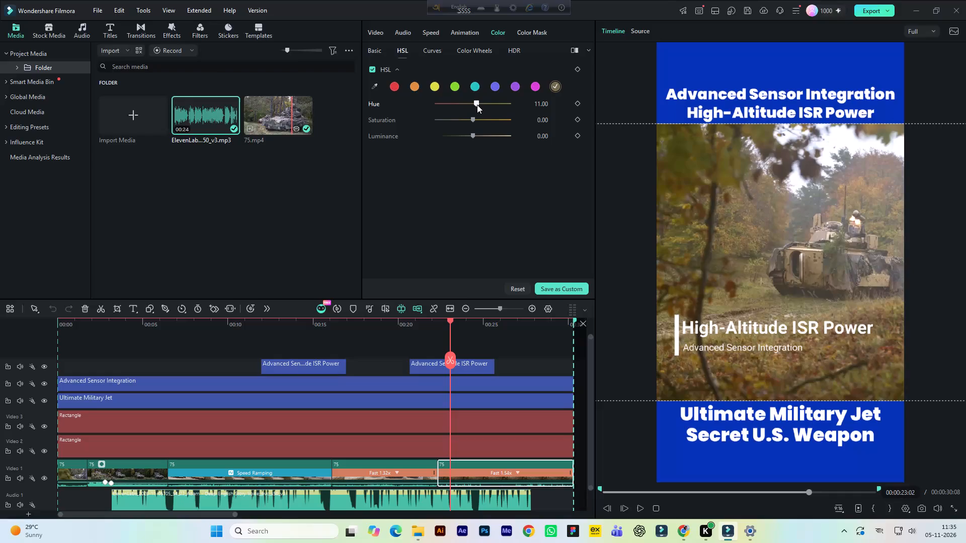
left_click_drag(477, 105, 478, 105)
left_click_drag(473, 120, 480, 120)
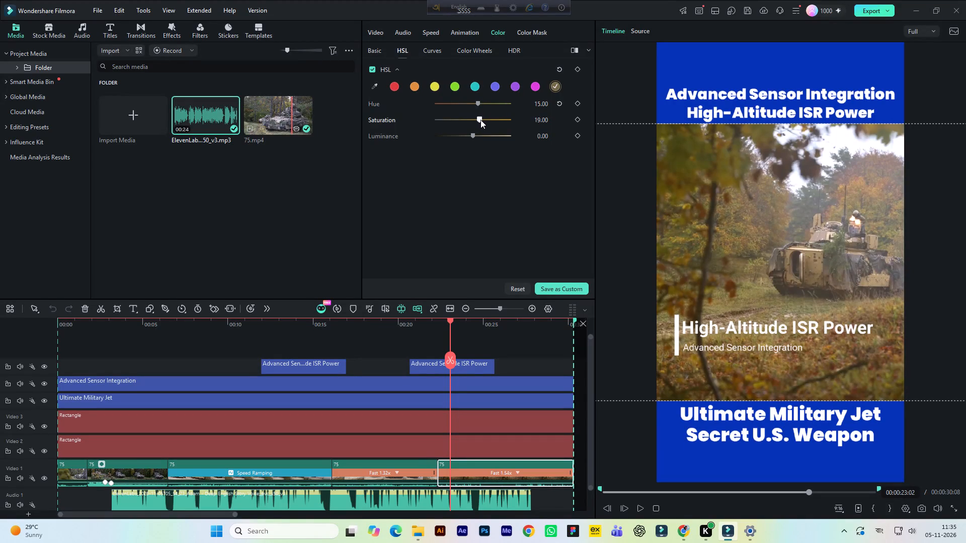
left_click_drag(480, 120, 478, 120)
left_click_drag(473, 136, 480, 135)
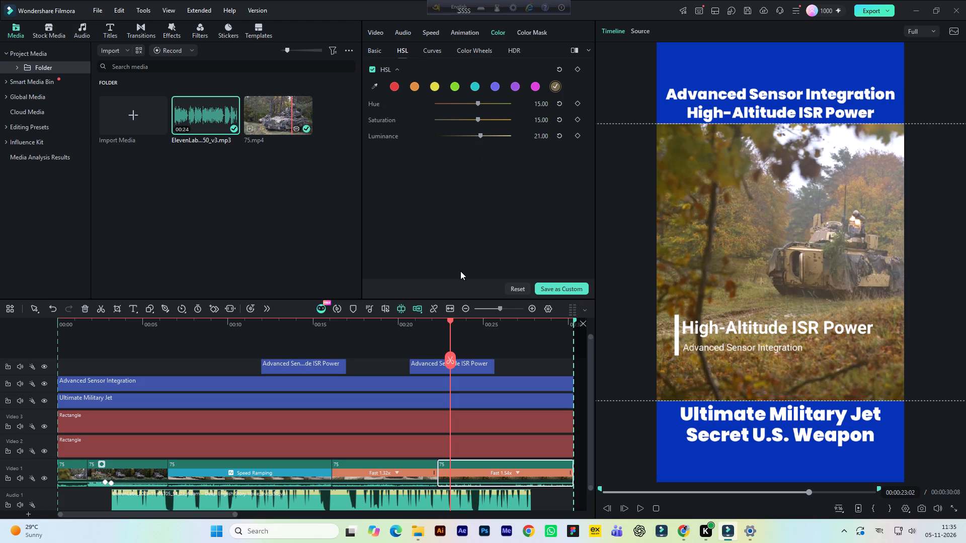
key("ctrl+s")
Play back from about 22 seconds to the end, and from the start to about 11 seconds, to review the grading and title timing.
left_click(433, 326)
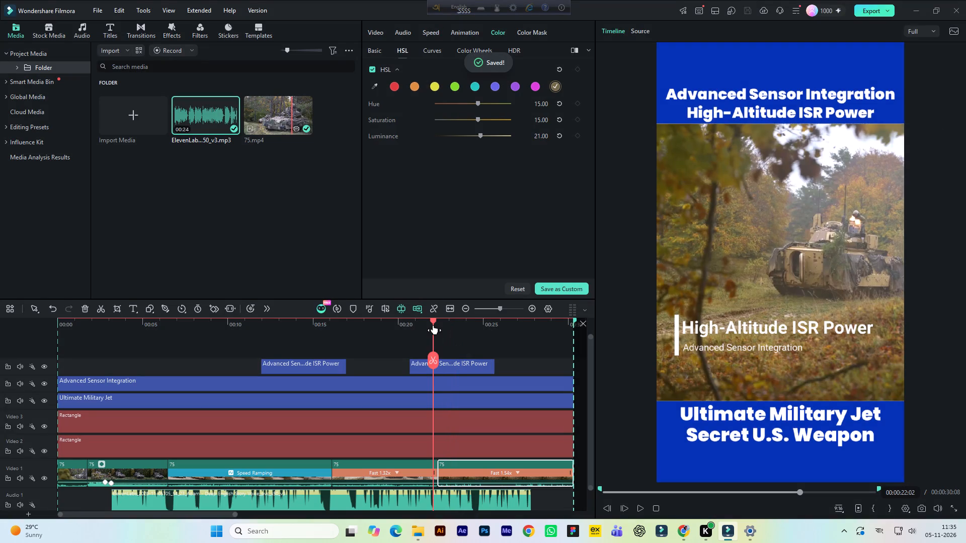
key("space")
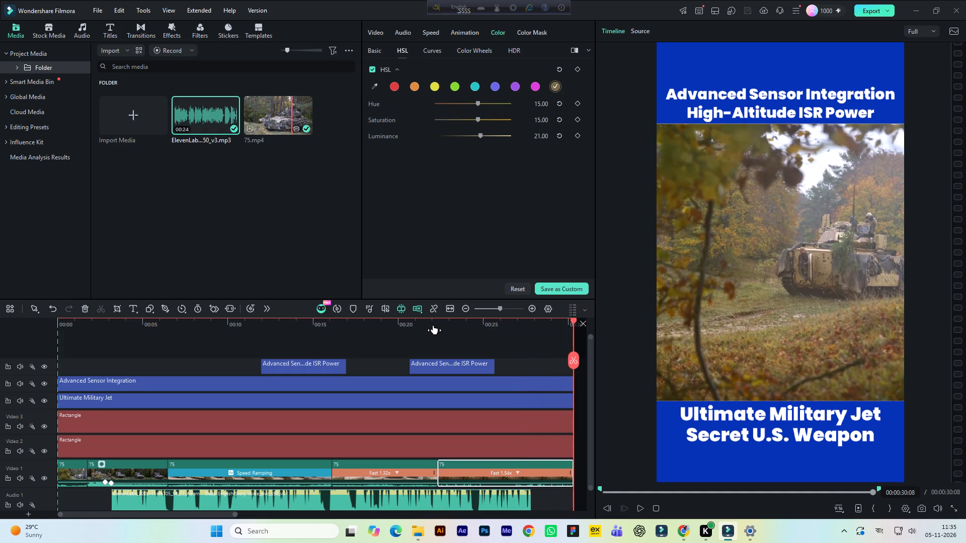
key("space")
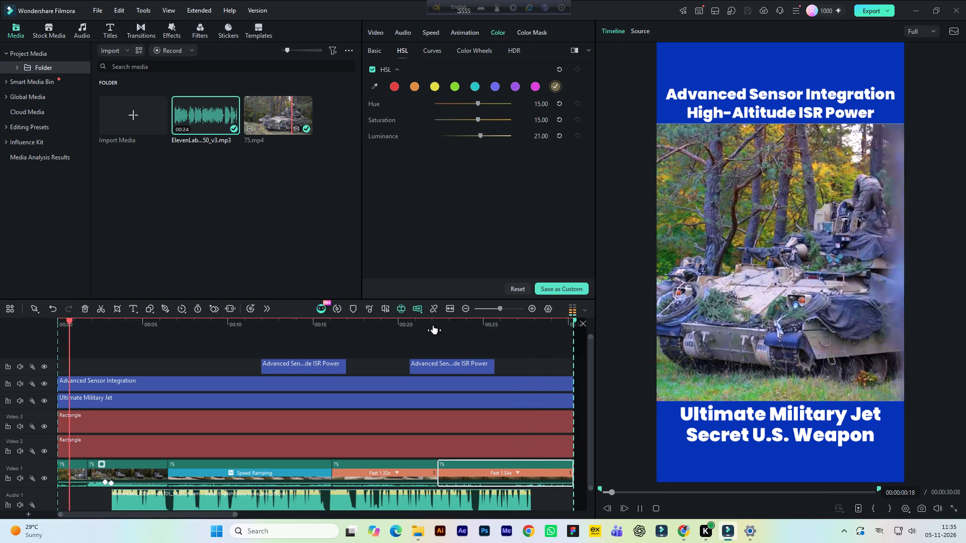
key("space")
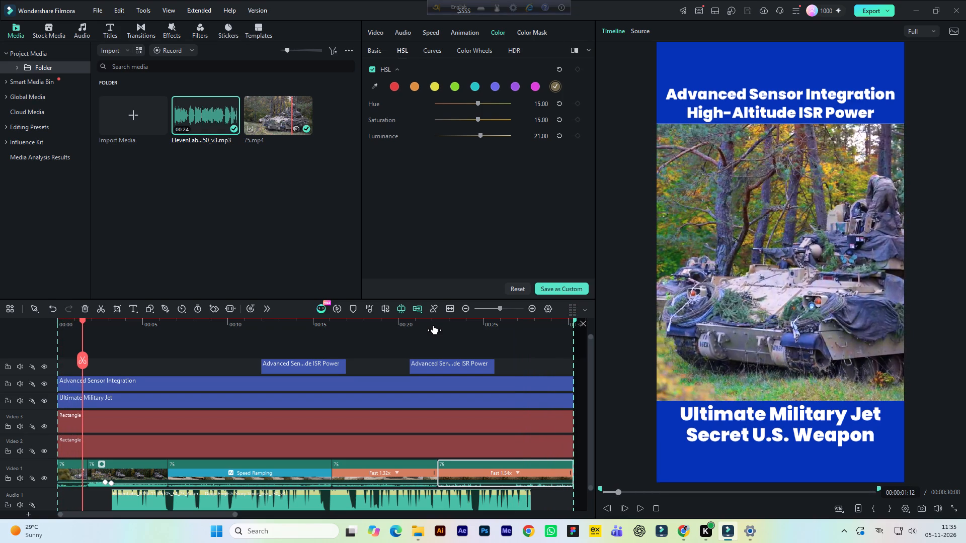
key("space")
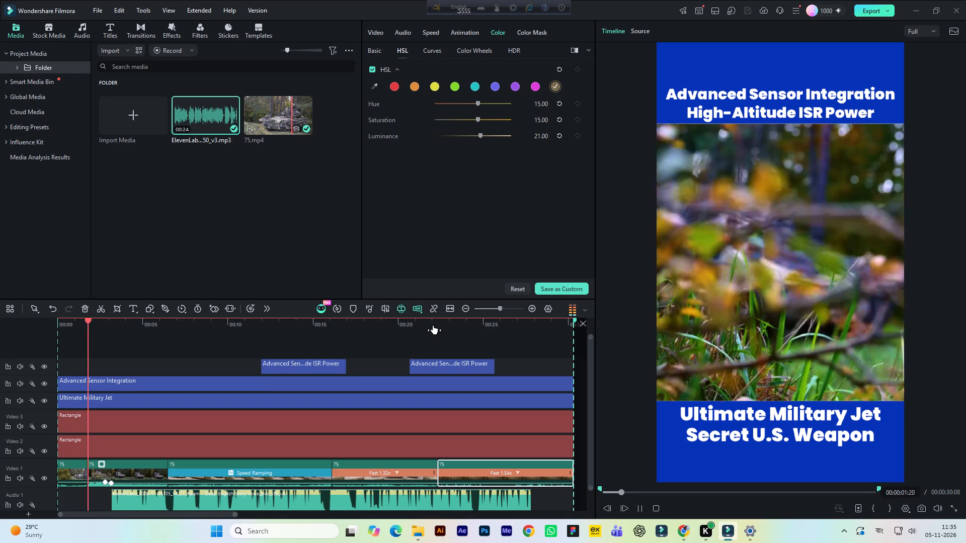
key("space")
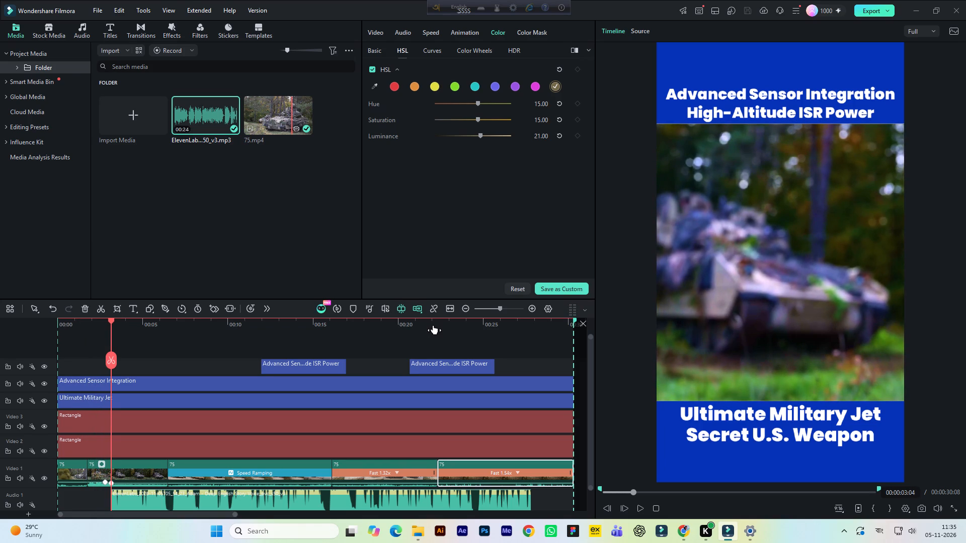
key("space")
key("space")
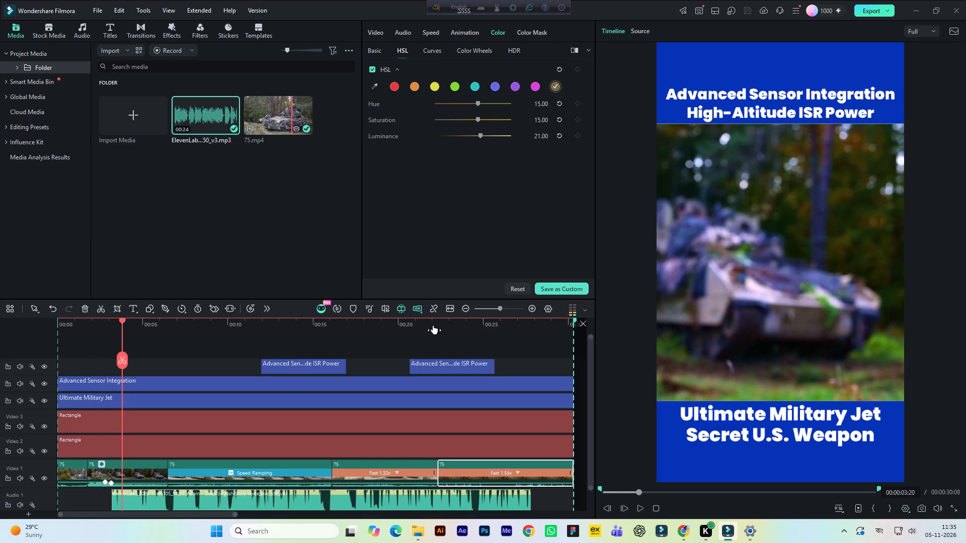
key("space")
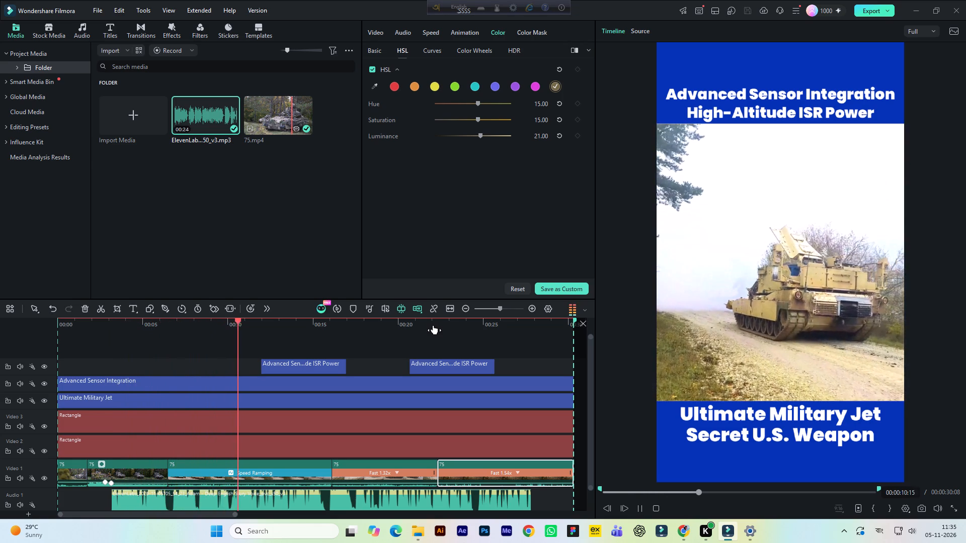
key("space")
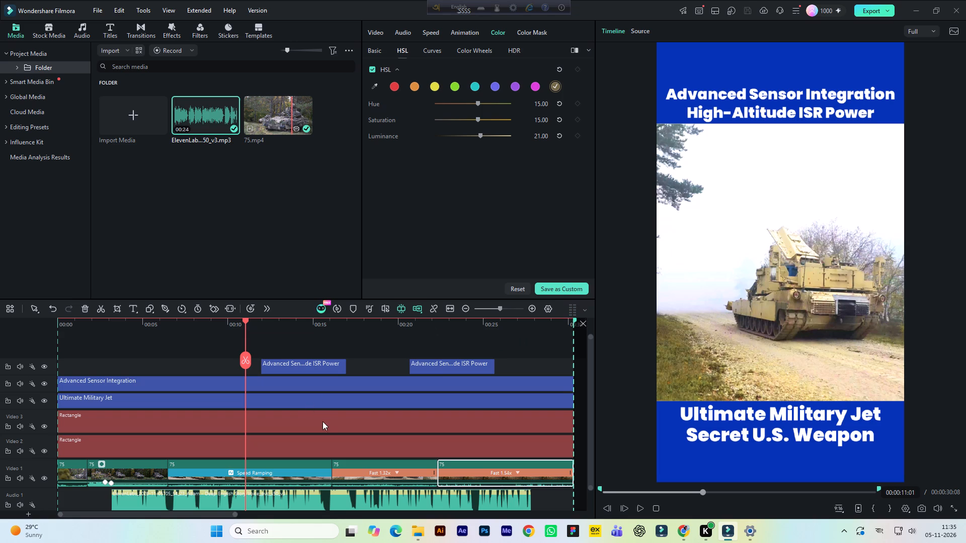
Move the first High-Altitude ISR Power lower-third title to start at about 10.6 seconds, and position the playhead shortly before it.
left_click(319, 369)
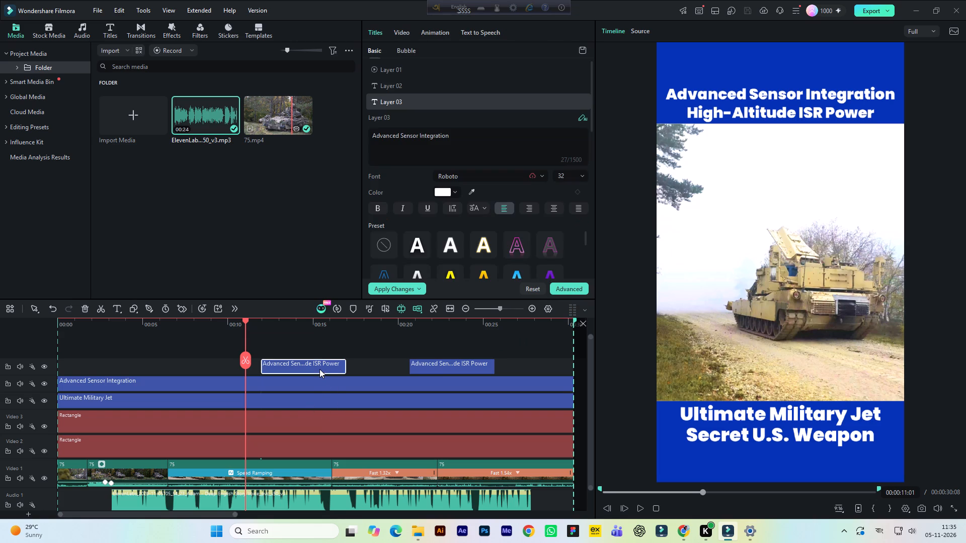
left_click_drag(316, 368, 292, 367)
left_click(209, 325)
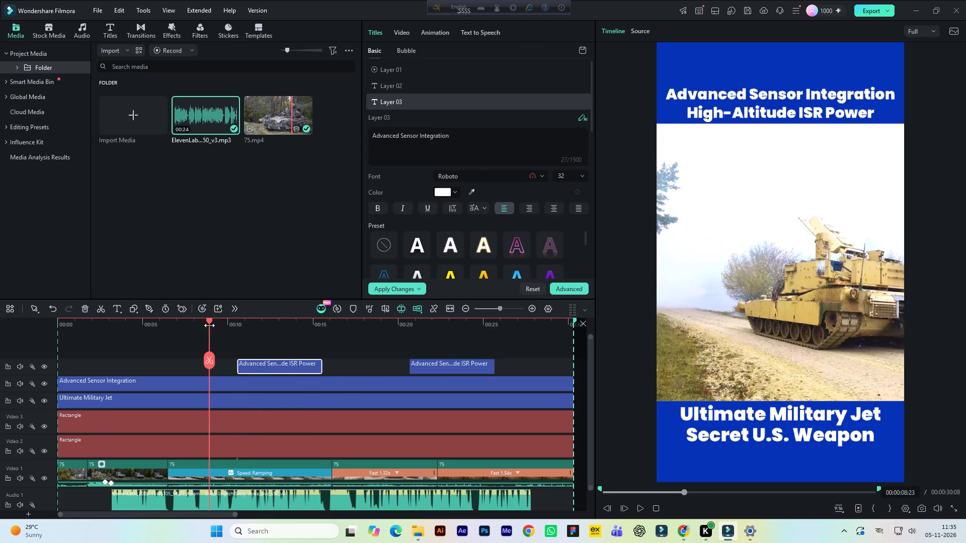
Save the project and play back the section around the first High-Altitude ISR Power title, up to about 13 seconds, to check its timing.
key("ctrl+s")
key("space")
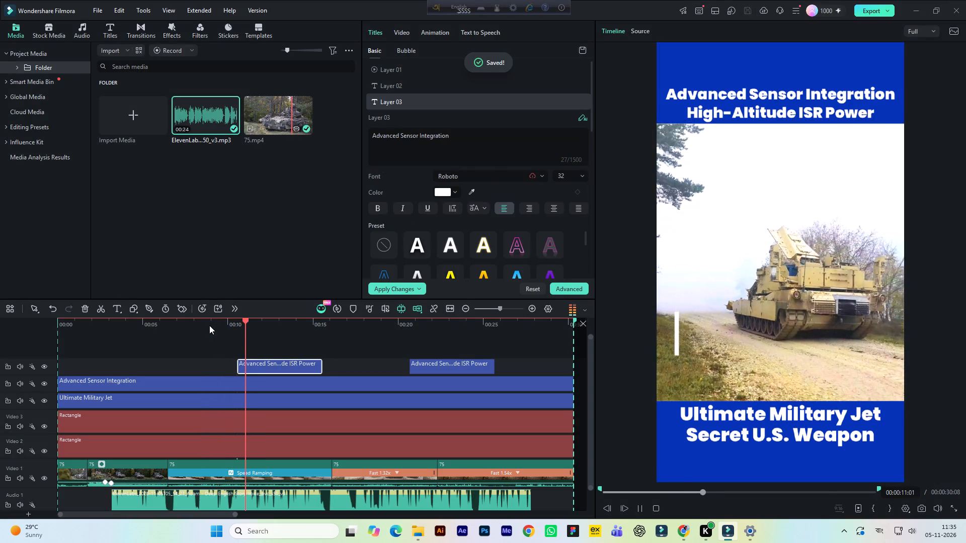
key("space")
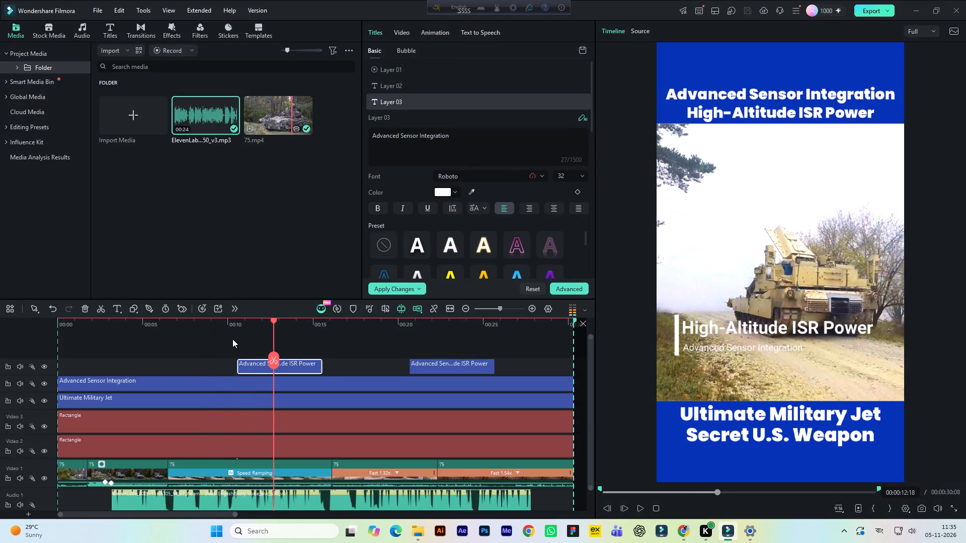
left_click(222, 327)
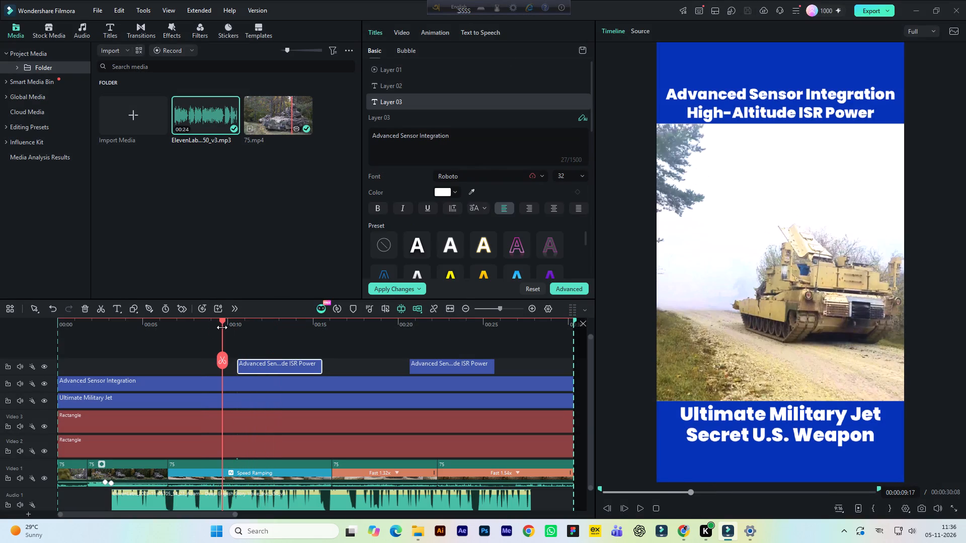
key("space")
key("space")
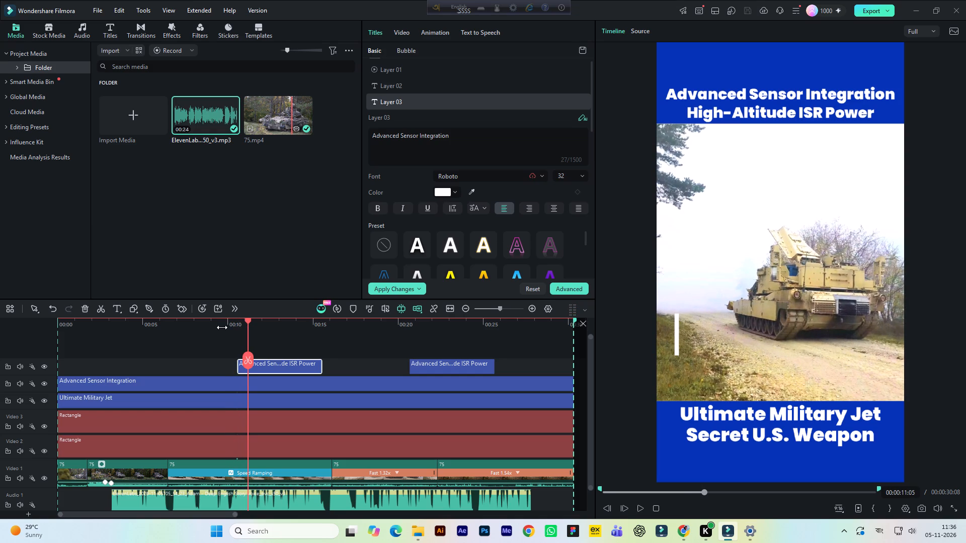
key("space")
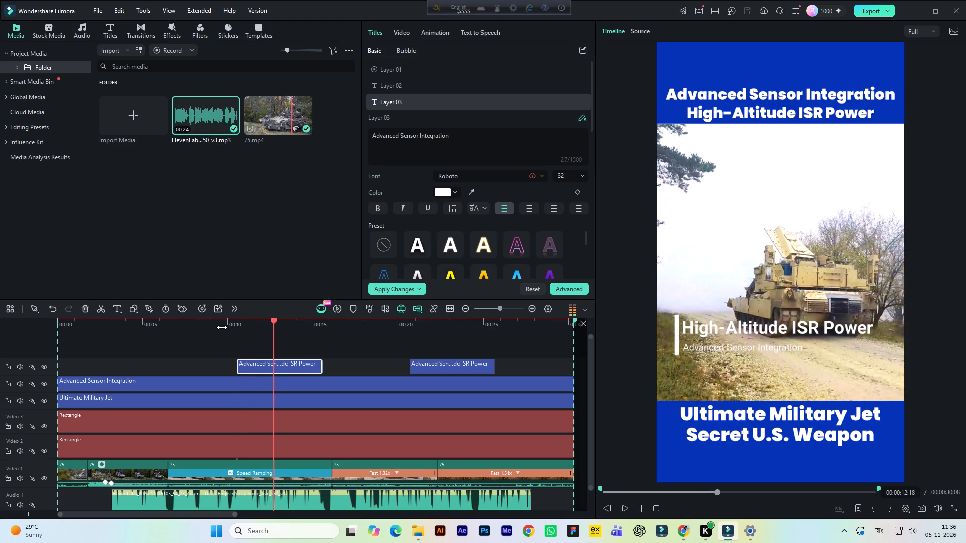
key("space")
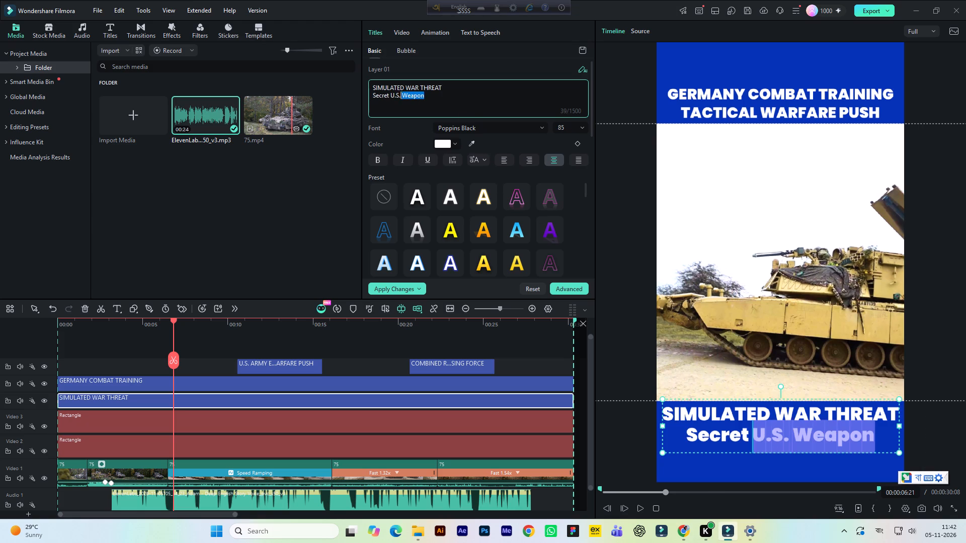
left_click_drag(378, 96, 367, 97)
key("ctrl+v")
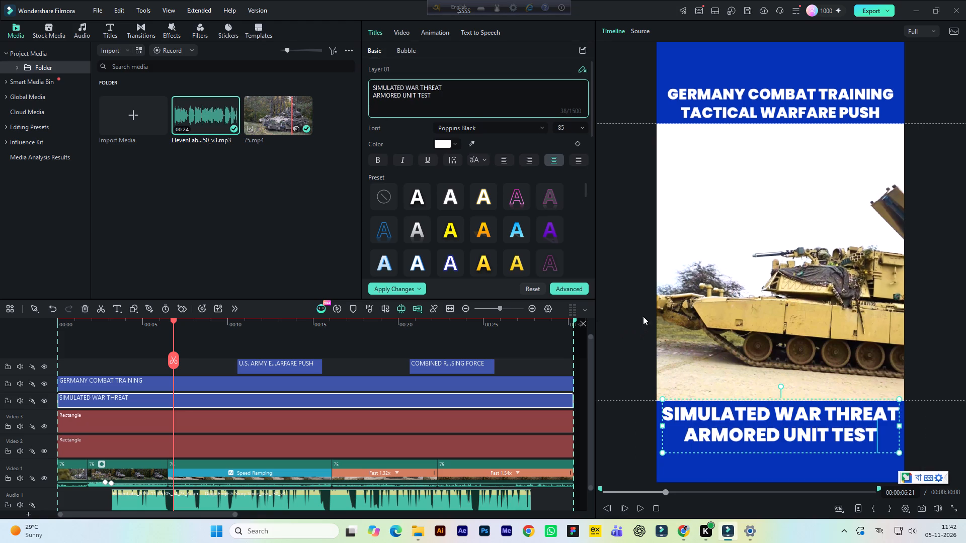
left_click(632, 277)
left_click(710, 430)
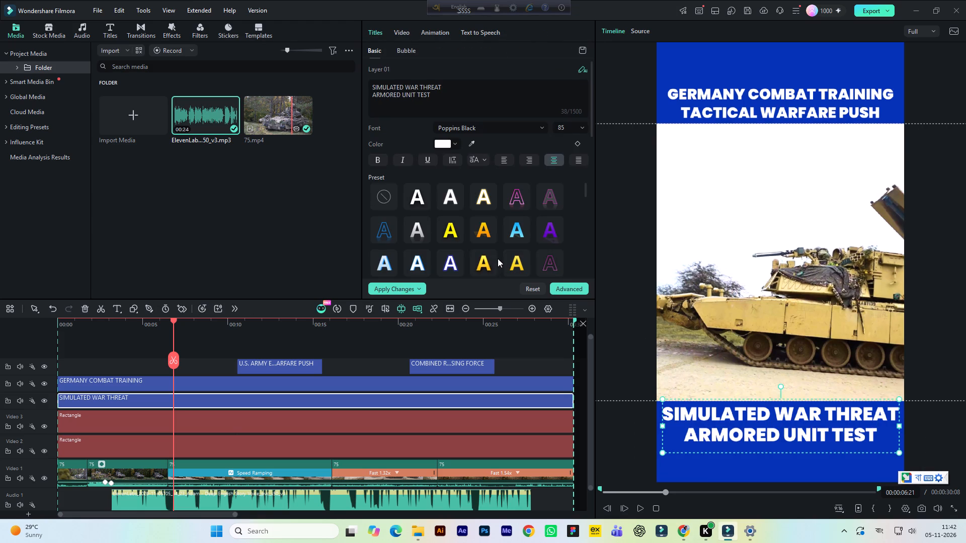
Save the project.
key("ctrl+s")
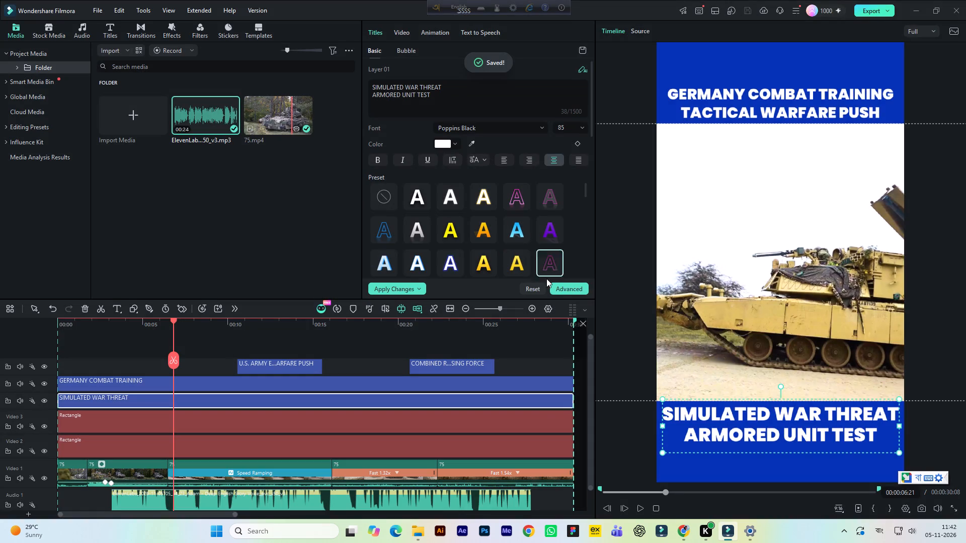
Nudge the bottom title slightly upward within the lower blue band.
left_click(629, 271)
left_click(702, 415)
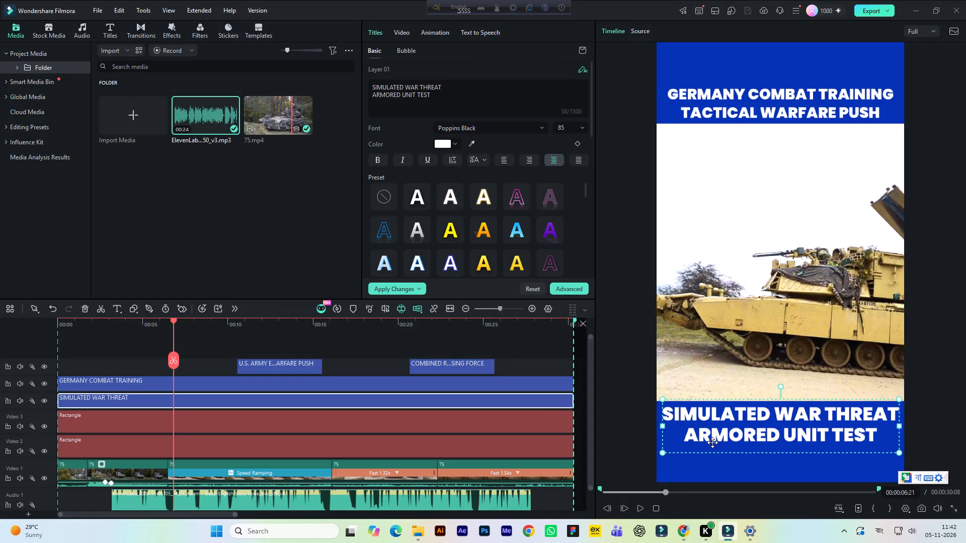
left_click(718, 437)
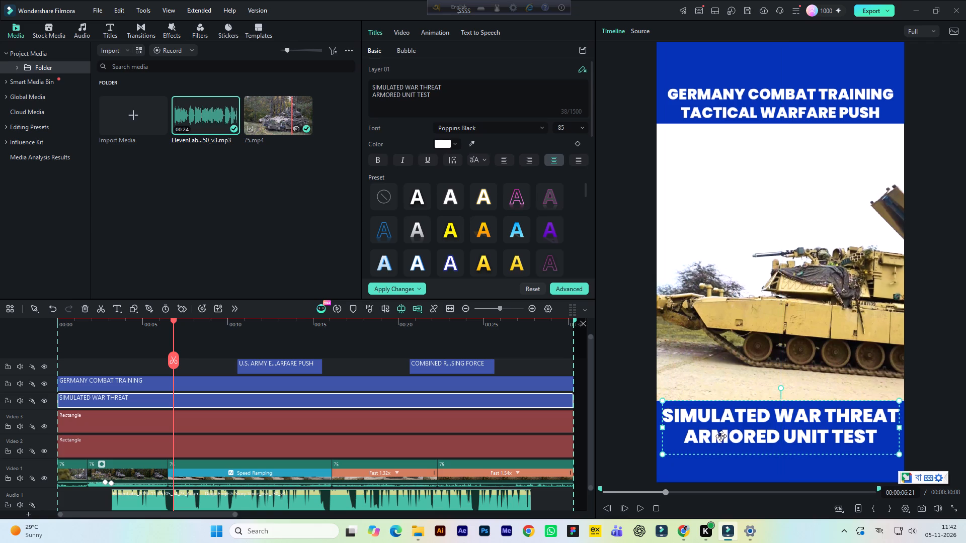
key("Up")
key("Up")
key("Up")
key("Up")
key("Up")
key("Up")
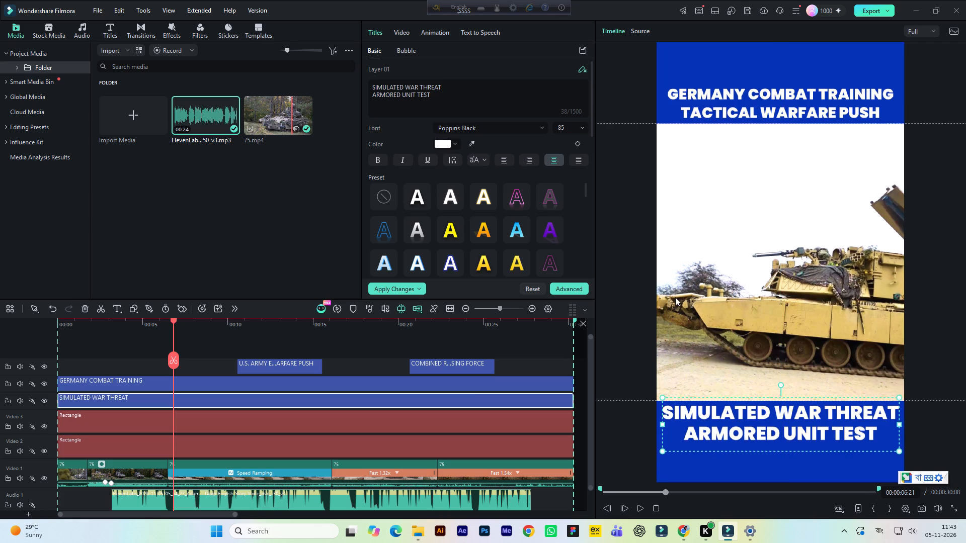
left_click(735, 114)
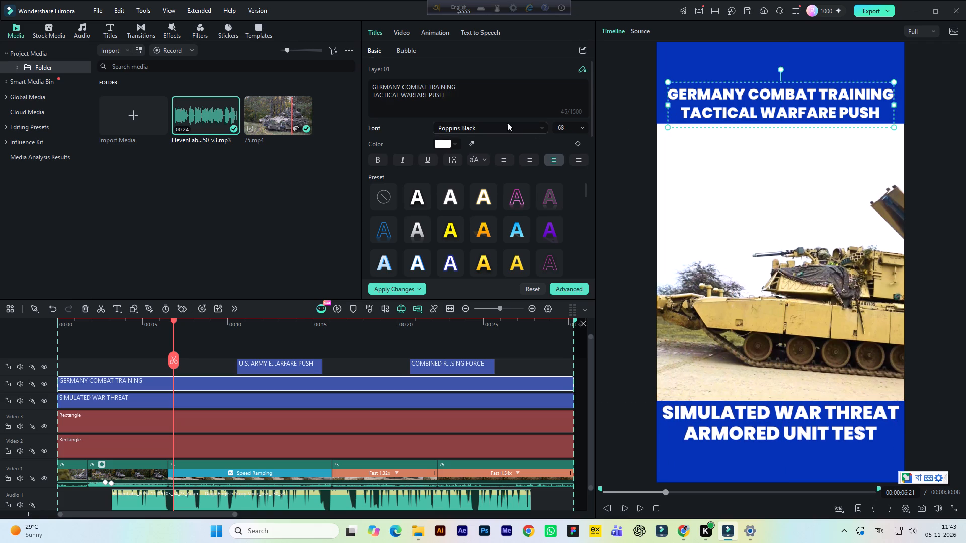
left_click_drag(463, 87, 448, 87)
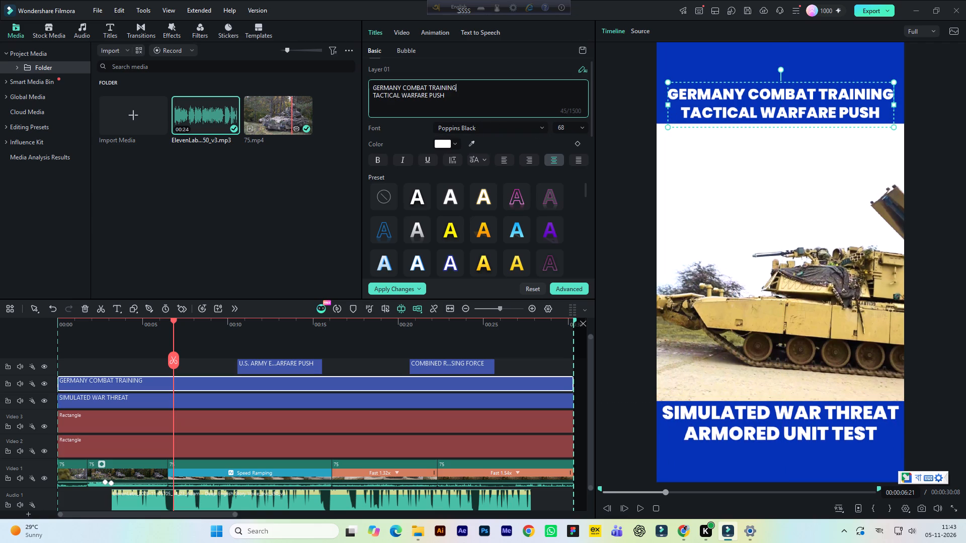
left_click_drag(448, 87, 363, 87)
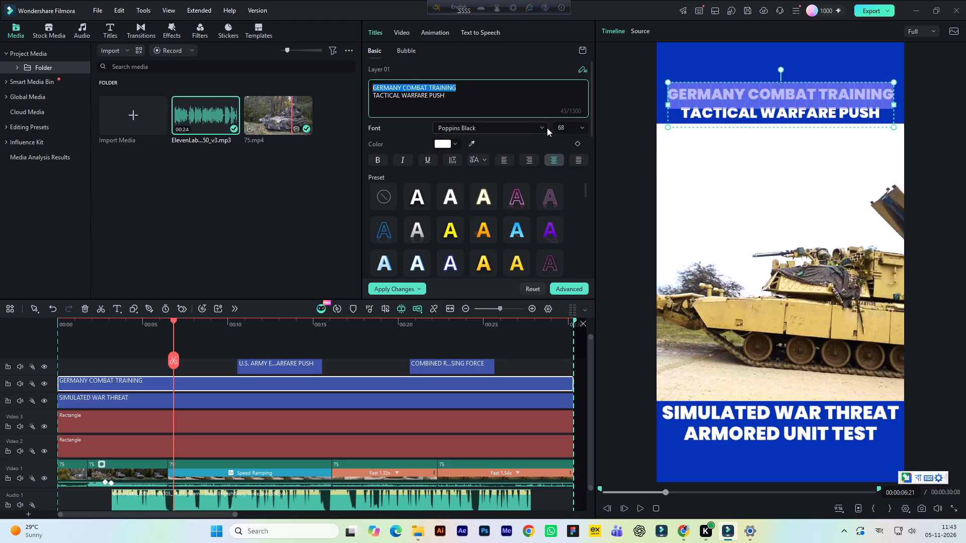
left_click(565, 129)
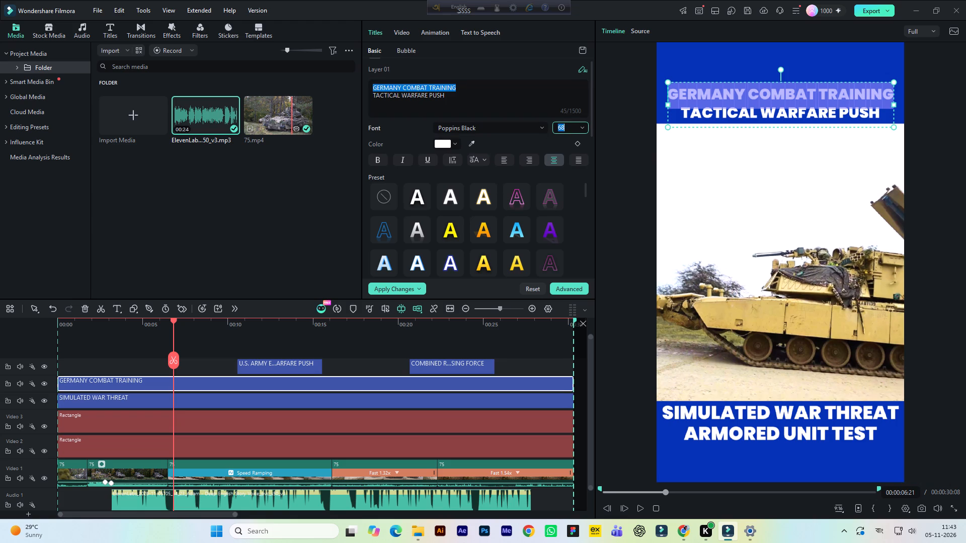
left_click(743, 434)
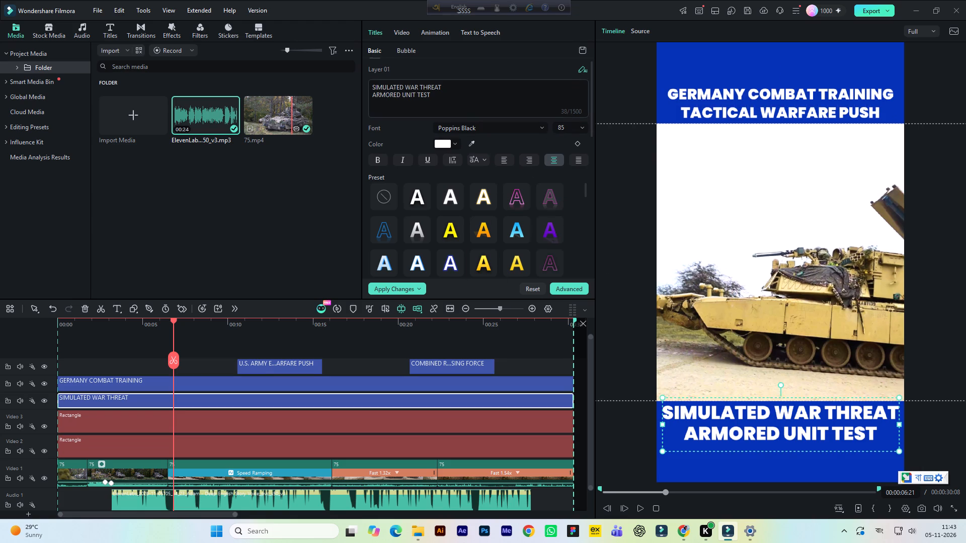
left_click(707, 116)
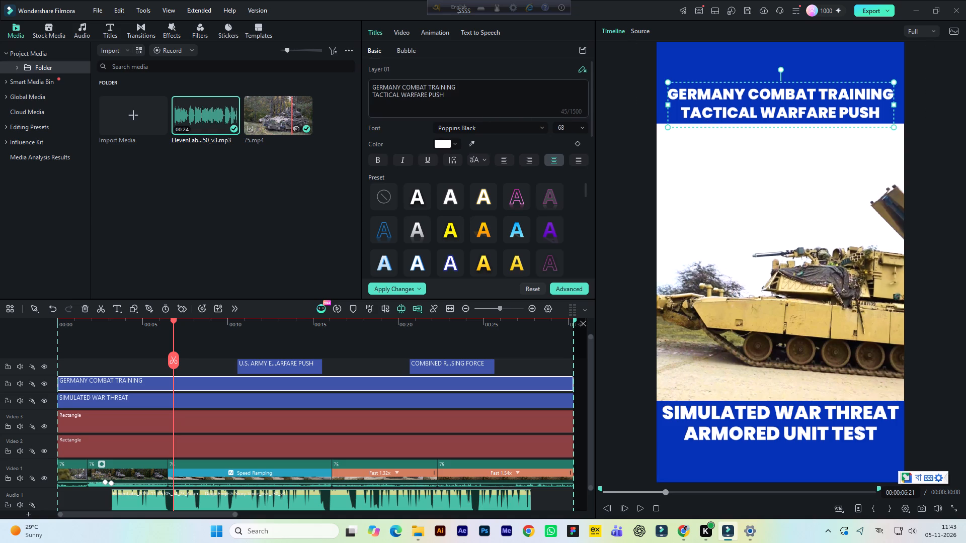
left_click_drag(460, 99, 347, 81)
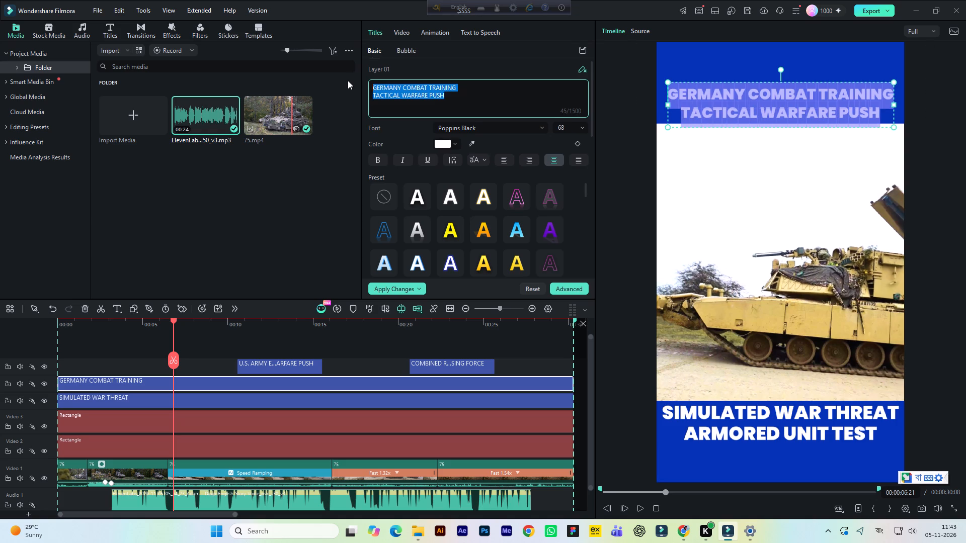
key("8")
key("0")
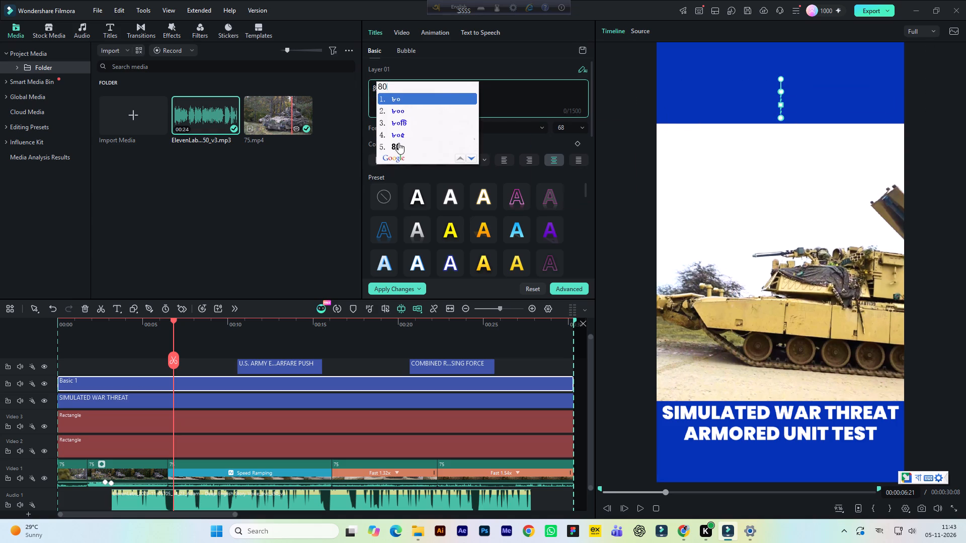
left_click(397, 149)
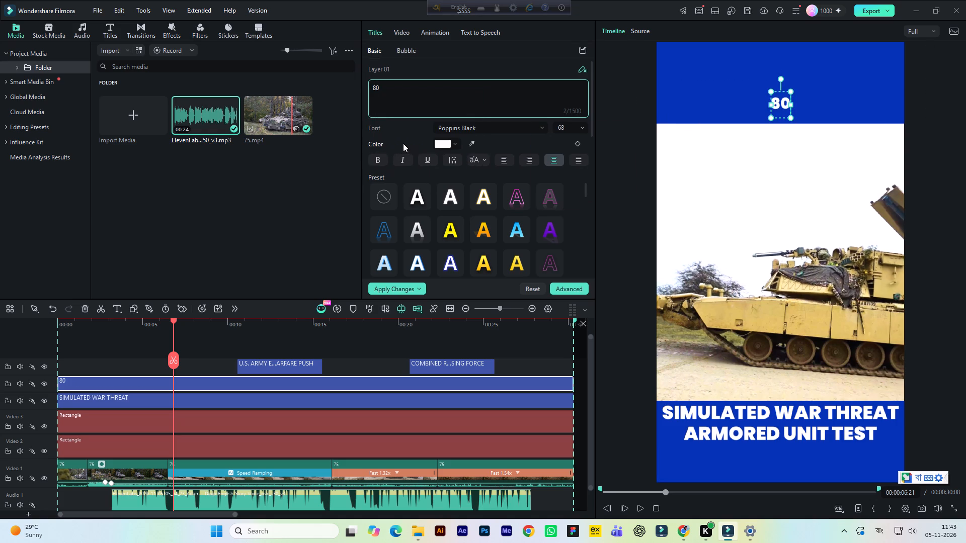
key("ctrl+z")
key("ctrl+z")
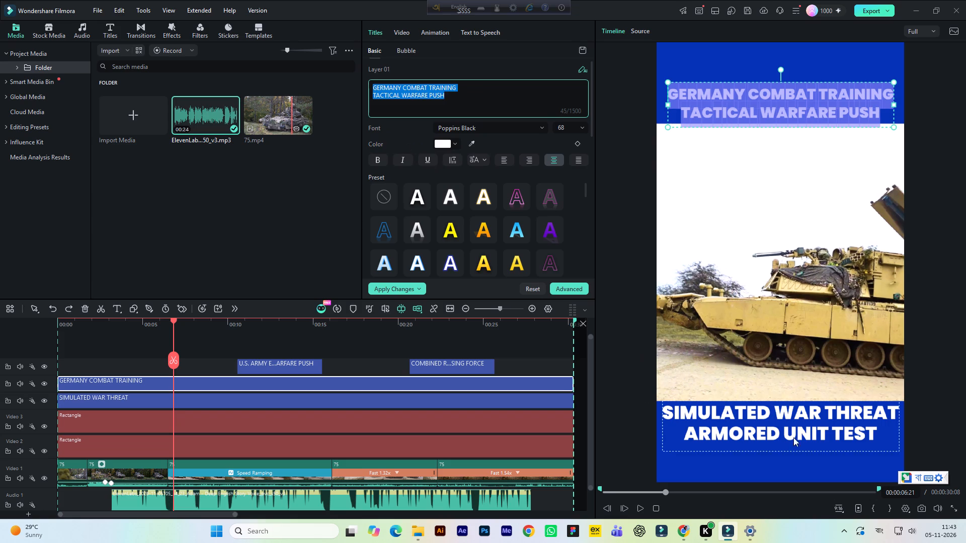
Switch the keyboard input language from Bengali to English (India).
left_click(873, 527)
left_click(841, 451)
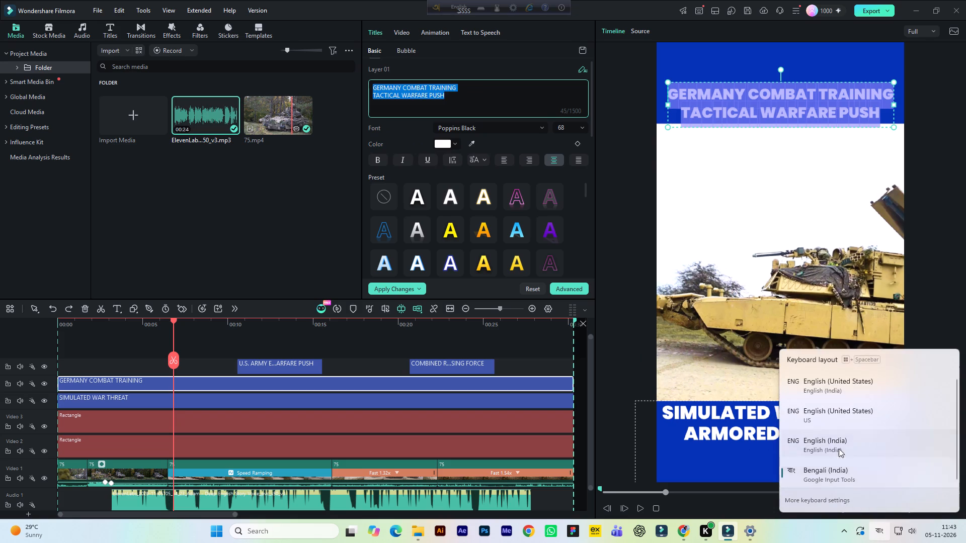
Try font sizes 80 and 75 on the GERMANY COMBAT TRAINING top title, settle on 70, and save the project.
left_click(570, 131)
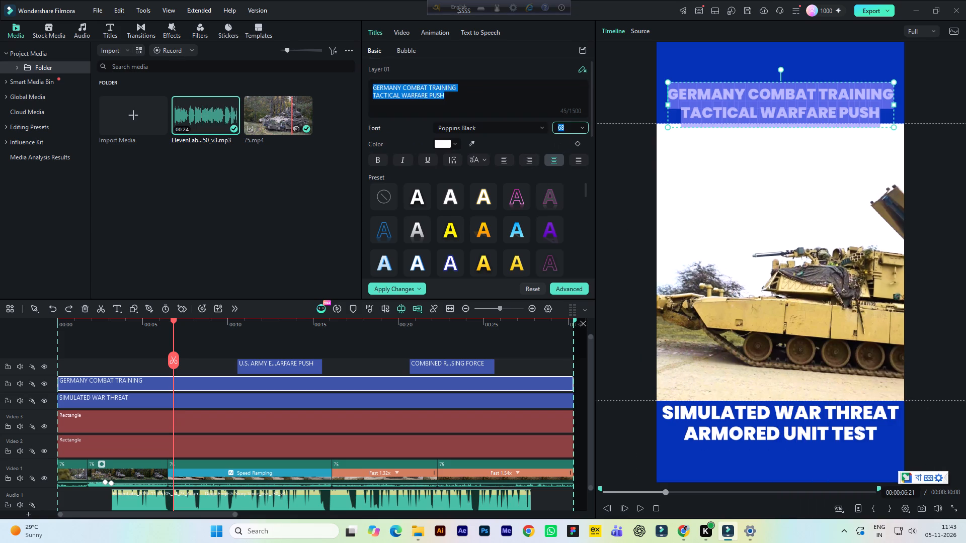
type("80")
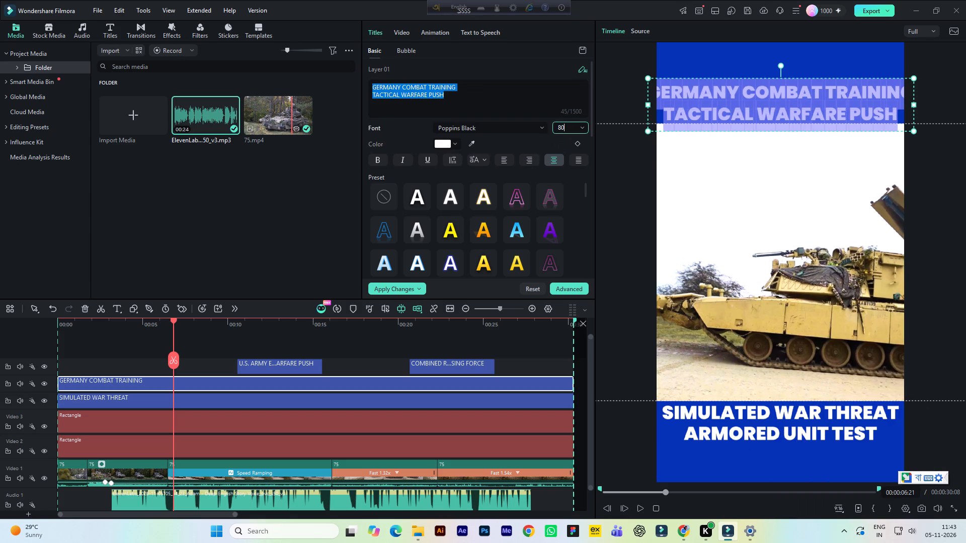
left_click_drag(568, 126, 554, 126)
type("75")
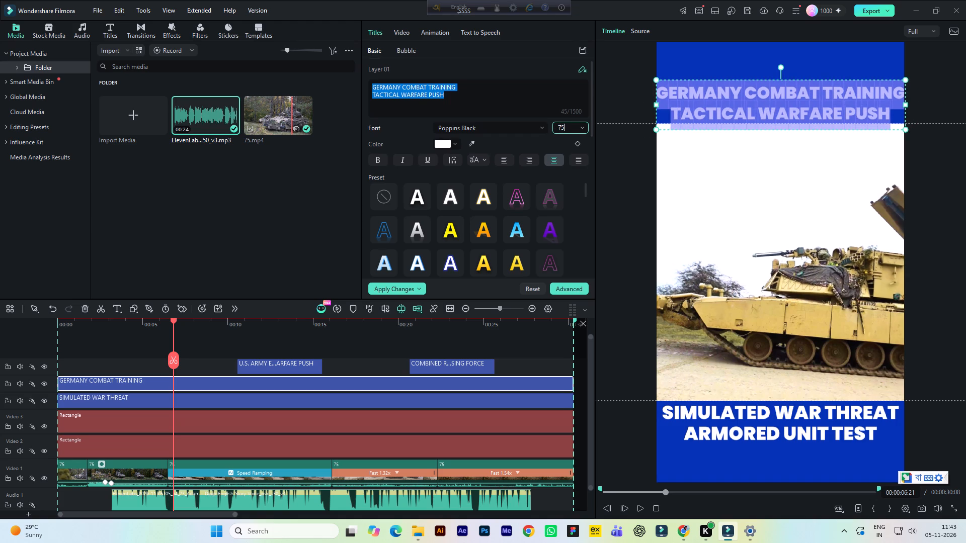
left_click_drag(566, 129, 548, 129)
key("7")
key("0")
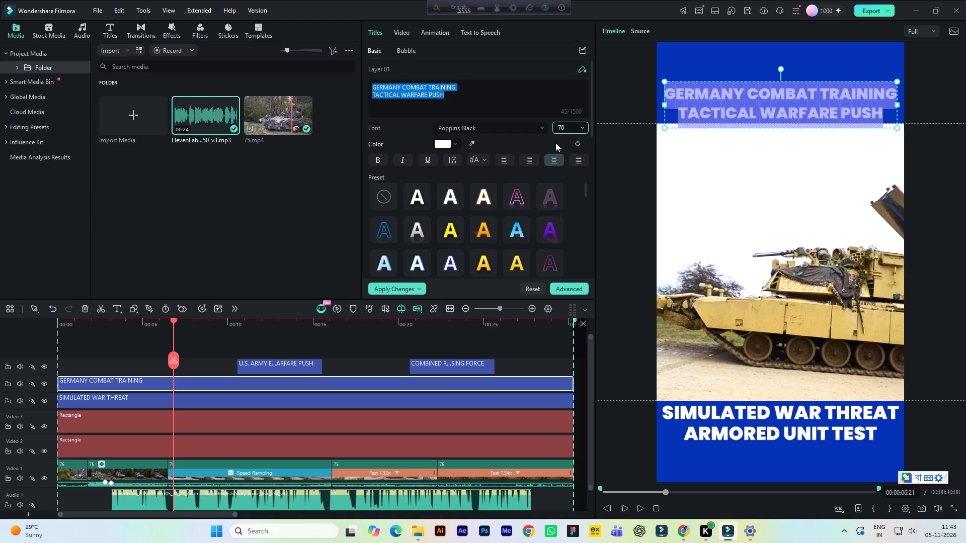
left_click(602, 169)
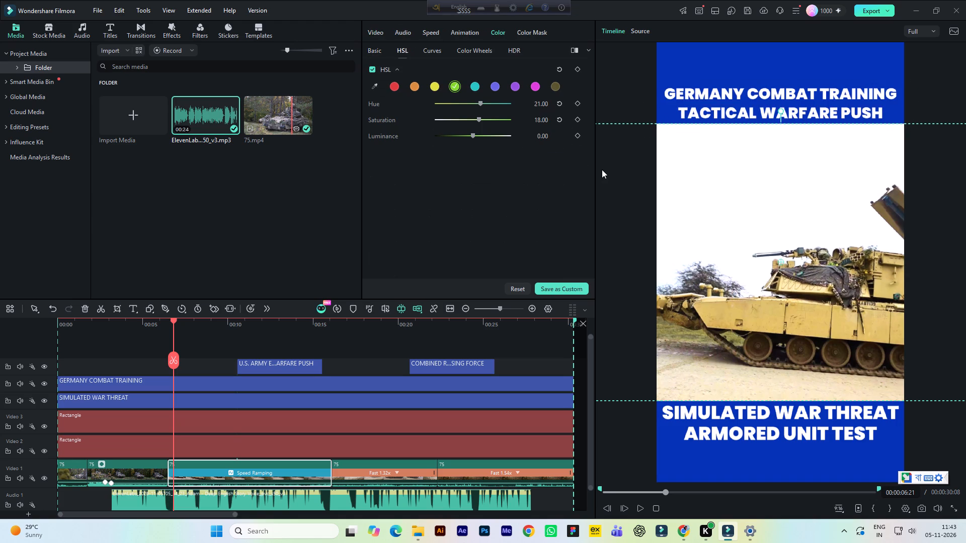
key("ctrl+s")
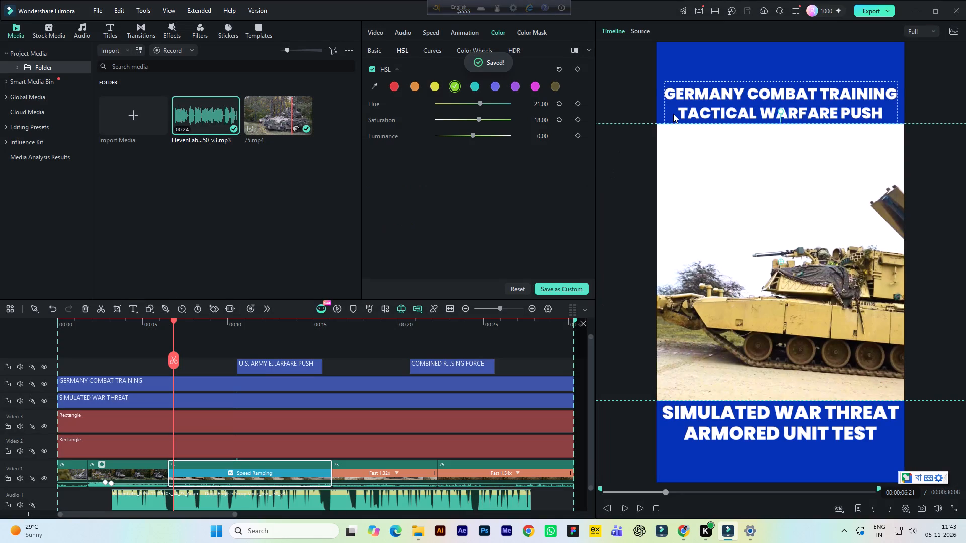
Try font size 70 on the SIMULATED WAR THREAT bottom title, settle on 80, and save the project.
left_click(772, 415)
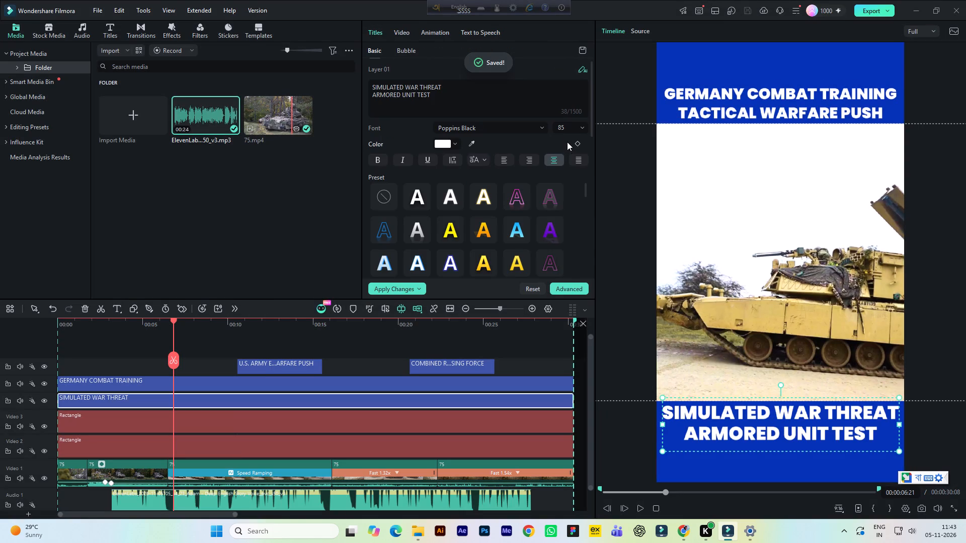
left_click_drag(567, 127, 550, 130)
left_click(568, 129)
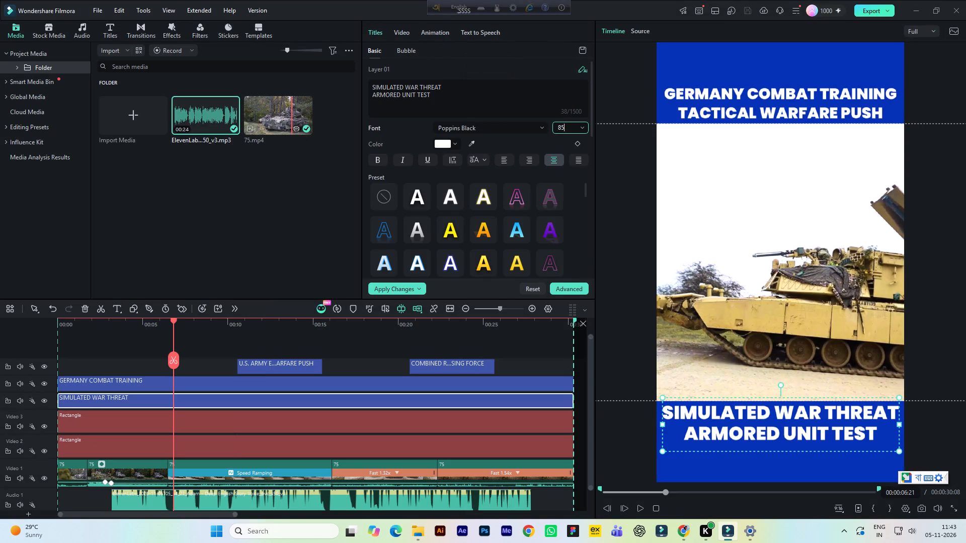
left_click_drag(568, 128, 555, 132)
type("70")
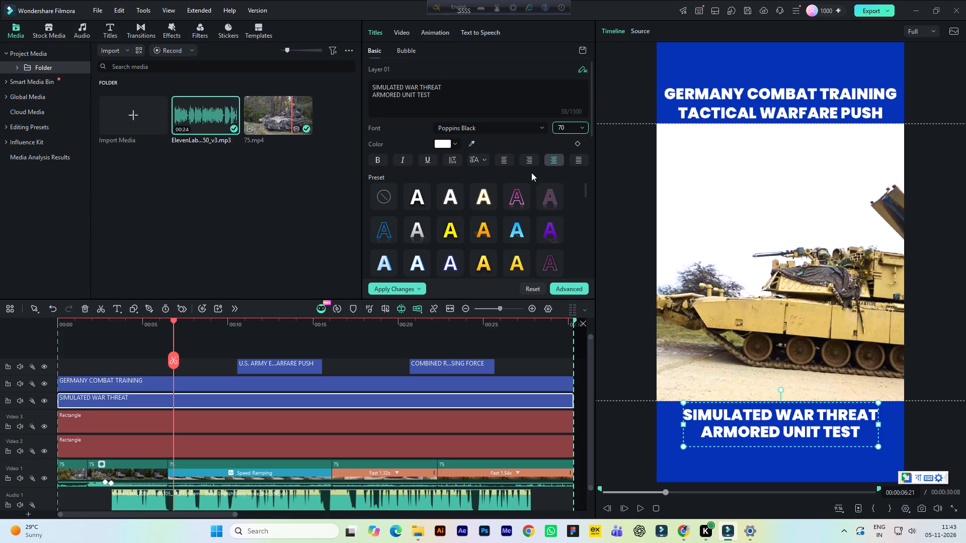
left_click_drag(567, 128, 546, 128)
type("80")
left_click(608, 83)
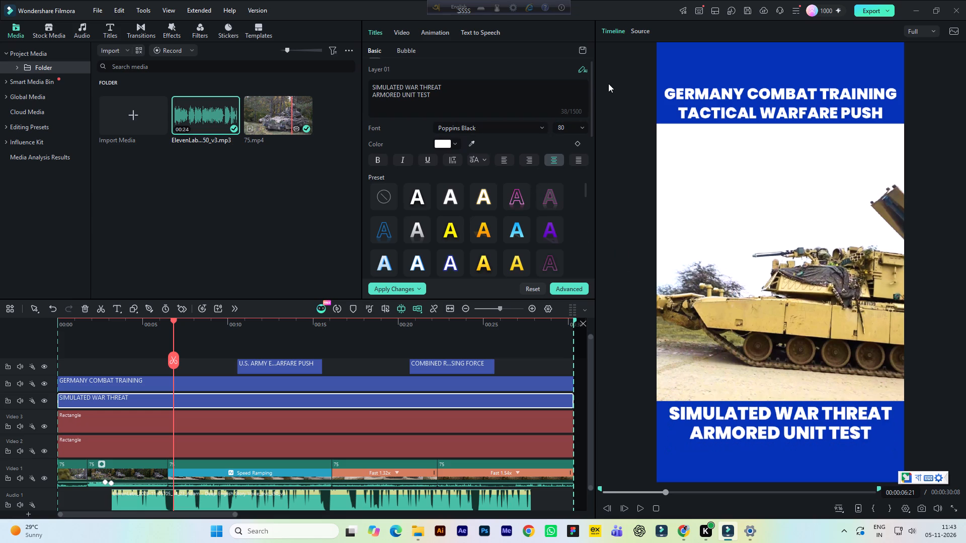
key("ctrl+s")
Fine-tune the top title's vertical position within the upper blue band in small nudges.
left_click(687, 94)
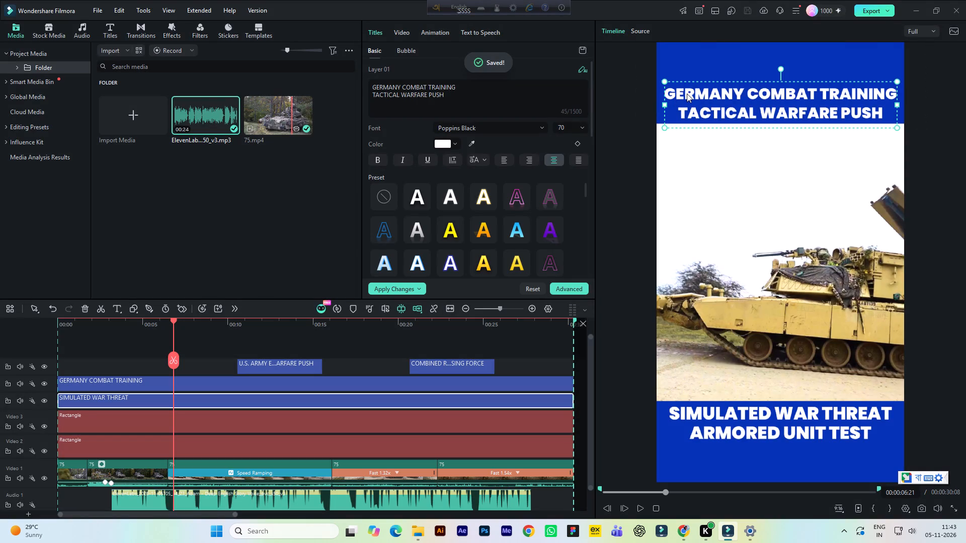
left_click(688, 95)
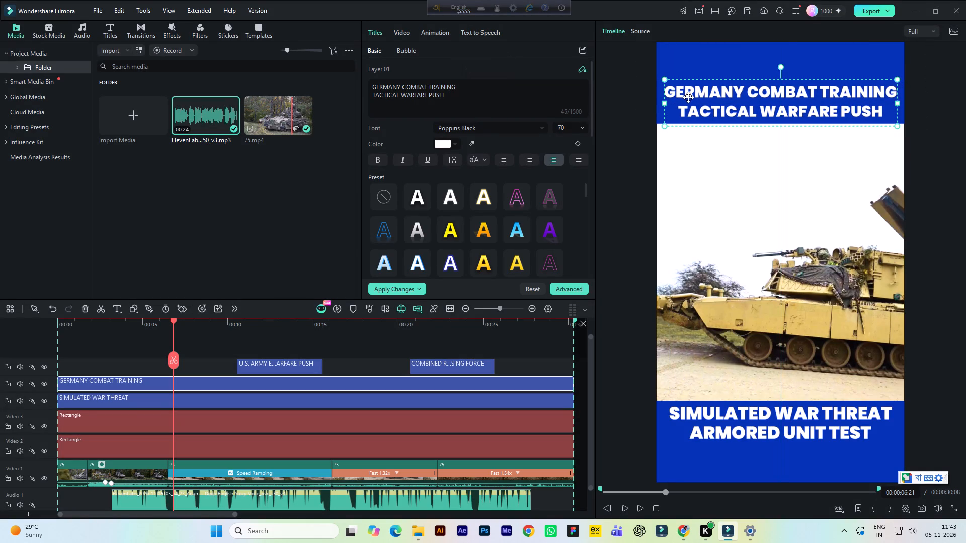
key("Down")
key("Down")
key("Down")
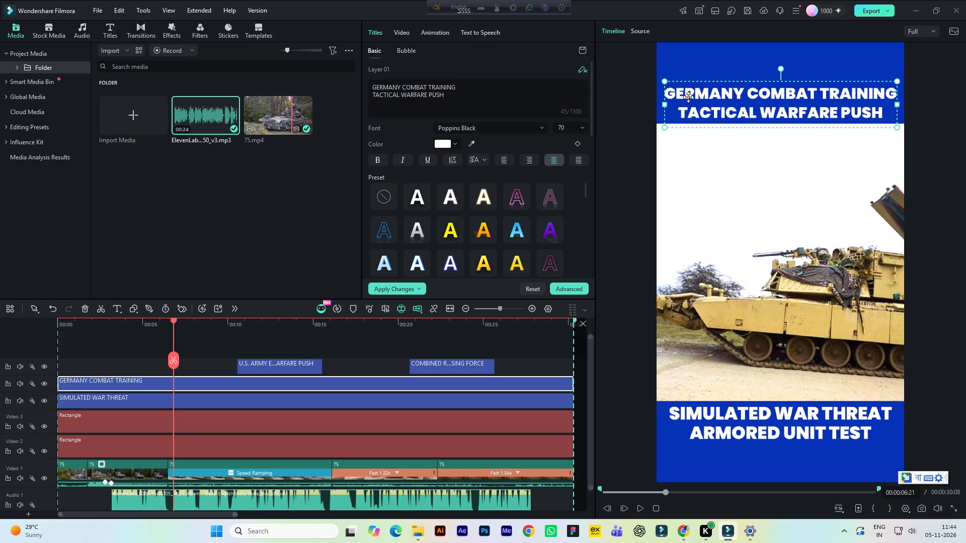
Nudge the bottom title slightly upward within the lower blue band, keeping it horizontally centred.
left_click(757, 418)
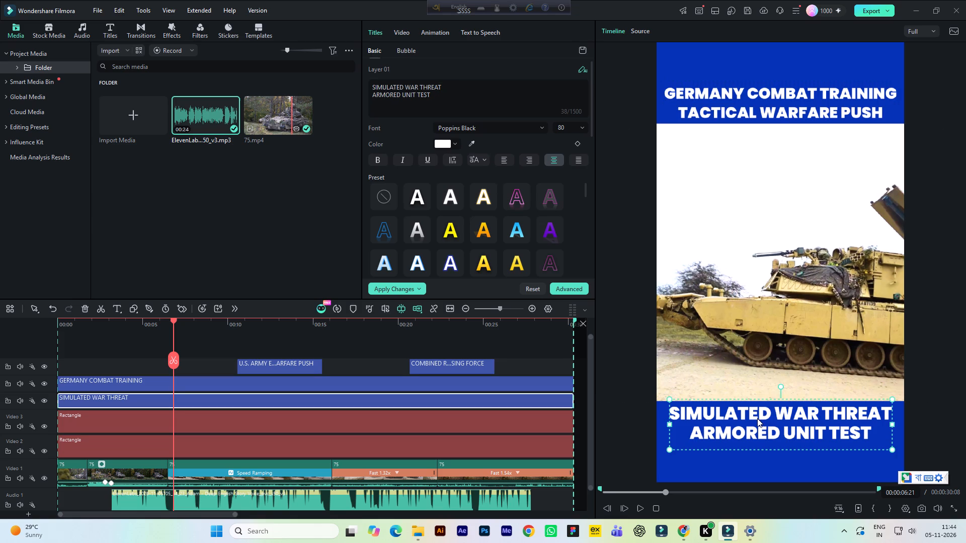
left_click(757, 418)
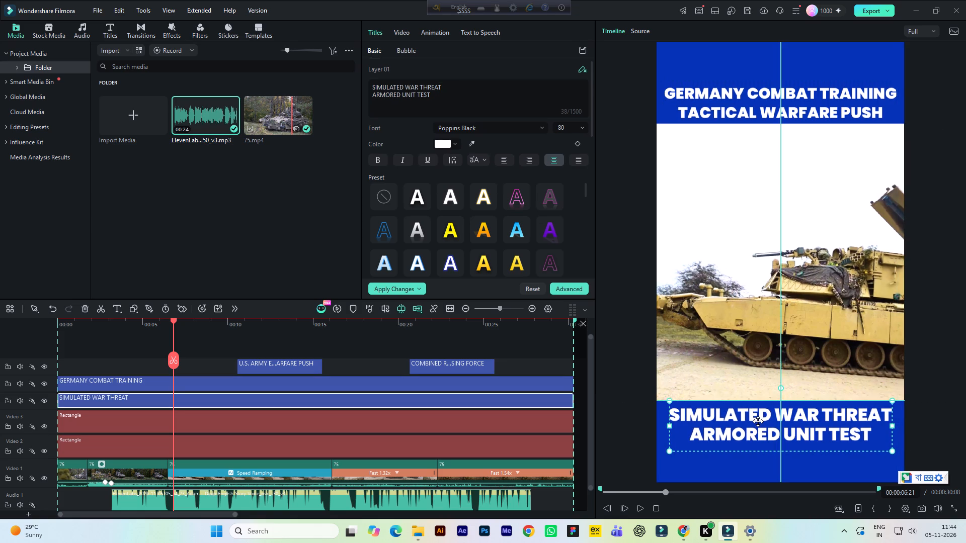
key("Up")
key("Up")
key("Up")
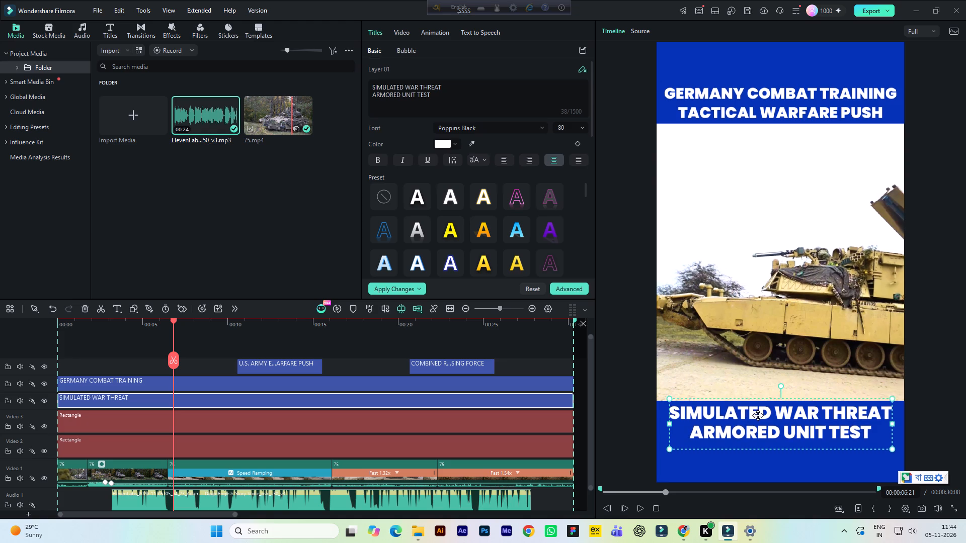
key("Up")
Shift the top title slightly lower within the upper blue band, keeping it horizontally centred, and save the project.
left_click(711, 109)
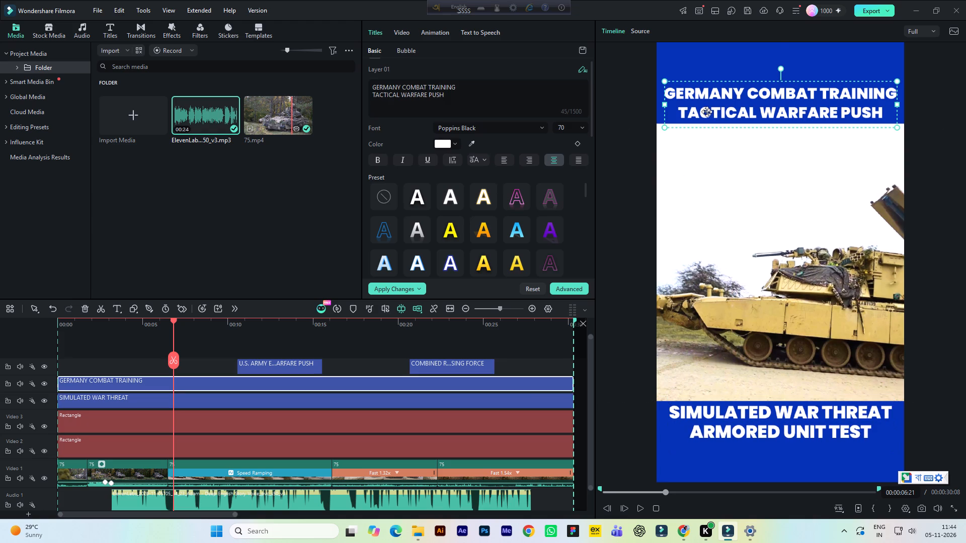
left_click(706, 112)
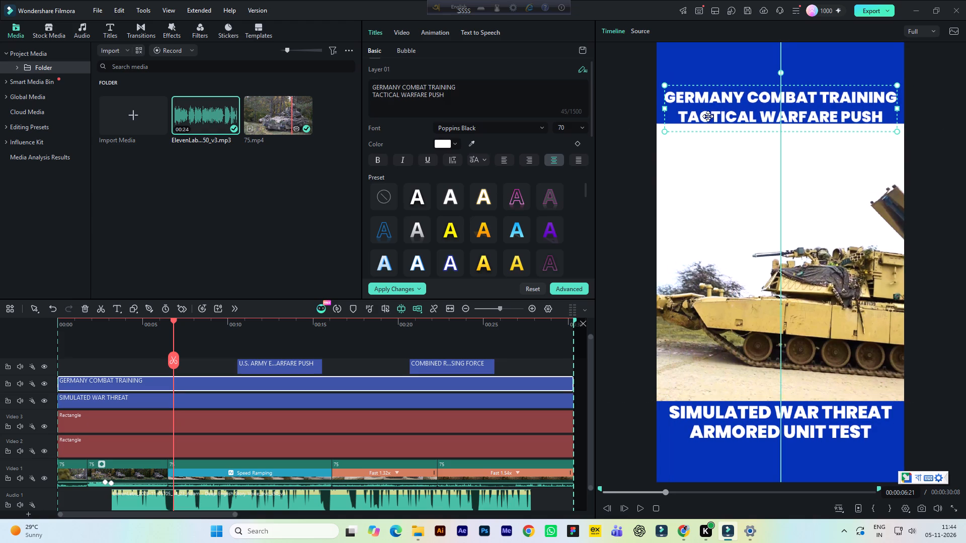
key("Up")
key("Up")
key("Up")
key("Up")
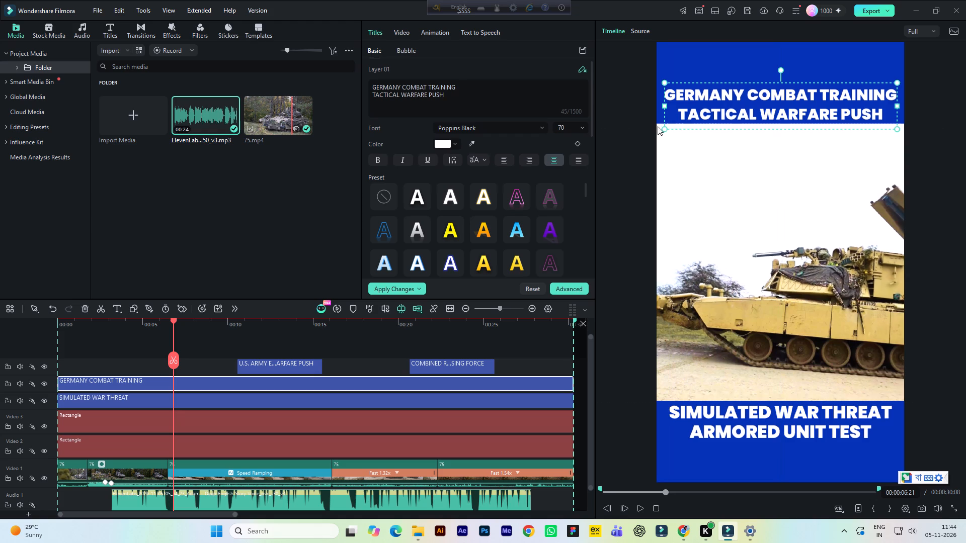
left_click(629, 102)
key("ctrl+s")
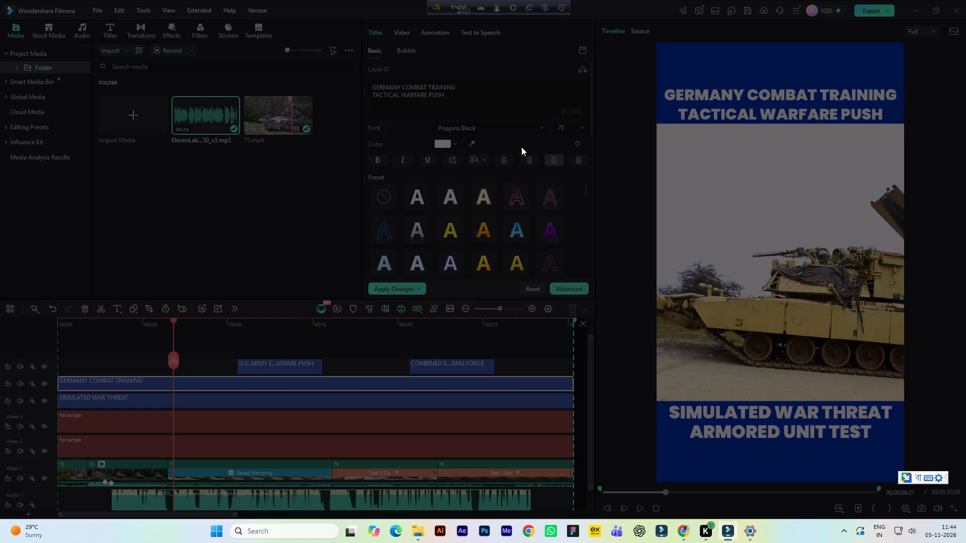
Play the video from the start and replay its opening seconds to examine the titles, footage and voice-over timing.
left_click(117, 327)
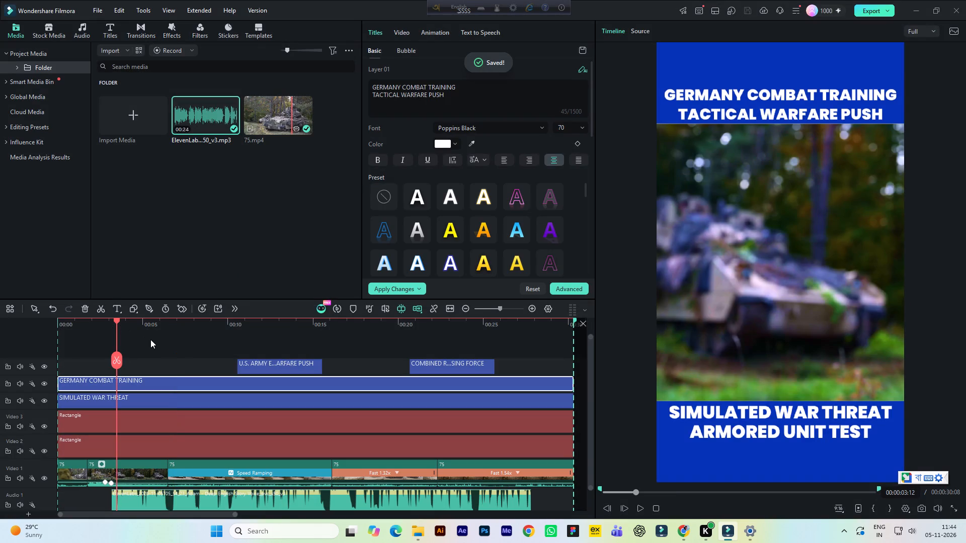
left_click(153, 345)
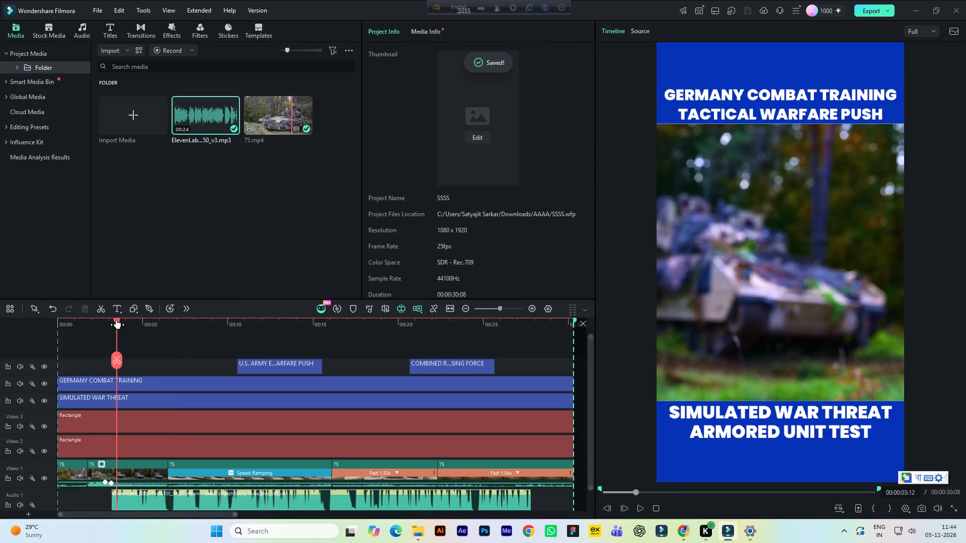
left_click_drag(116, 320, 53, 332)
key("space")
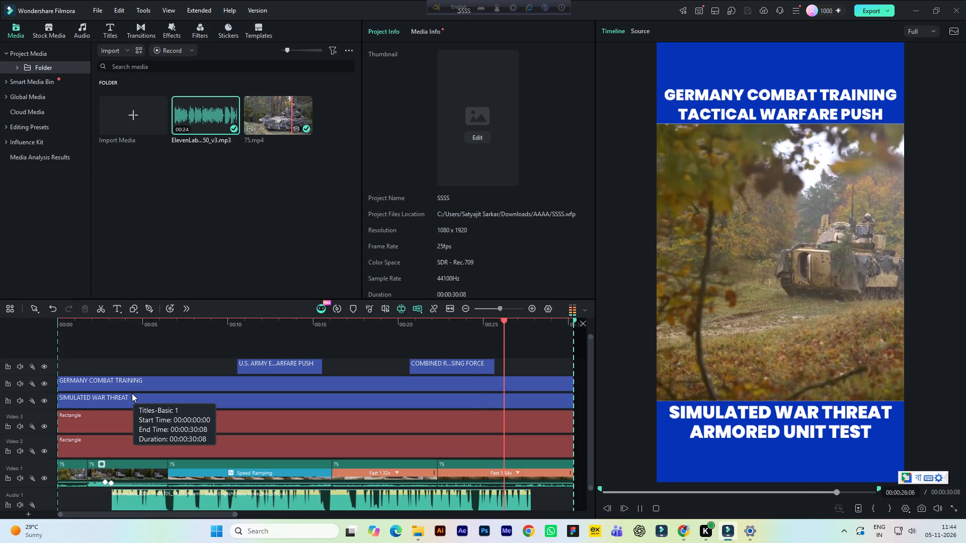
key("space")
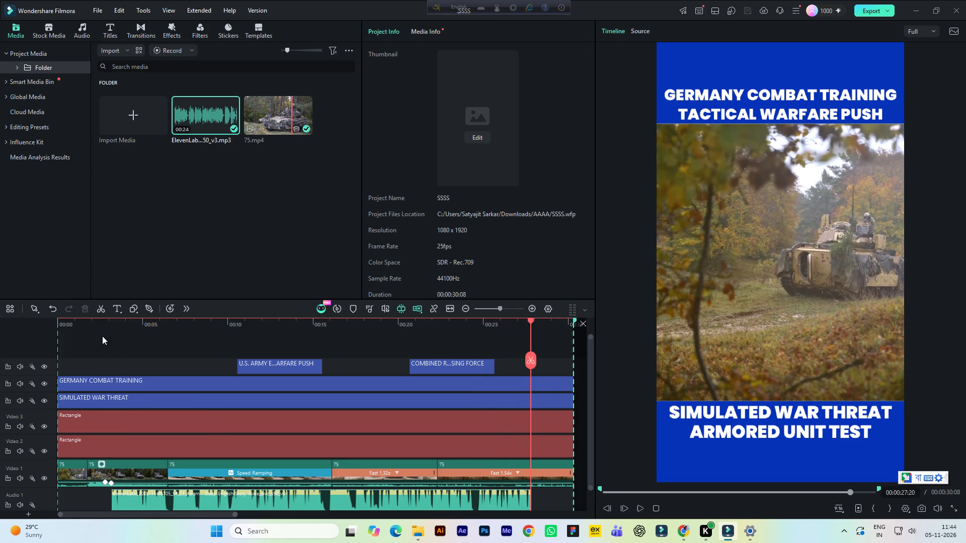
left_click(99, 321)
key("space")
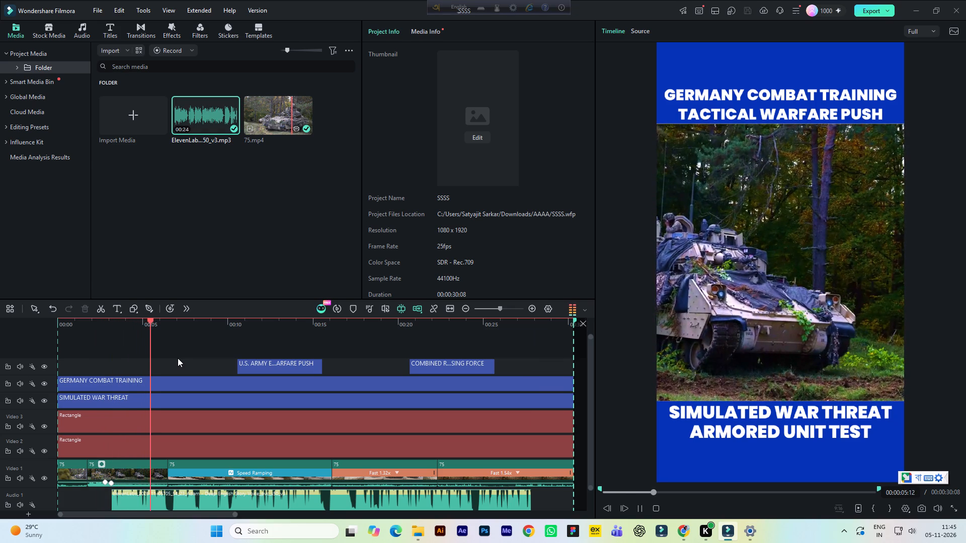
key("space")
left_click(87, 324)
key("space")
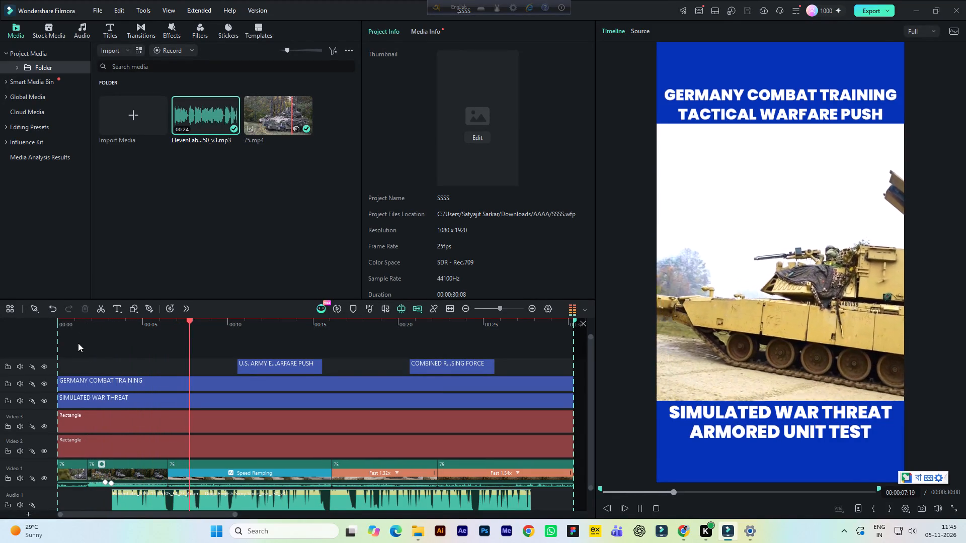
key("space")
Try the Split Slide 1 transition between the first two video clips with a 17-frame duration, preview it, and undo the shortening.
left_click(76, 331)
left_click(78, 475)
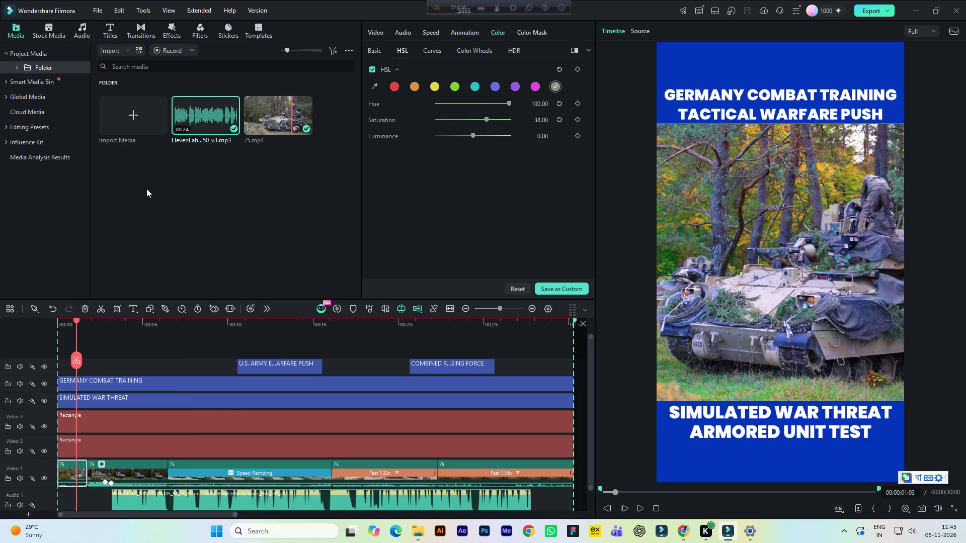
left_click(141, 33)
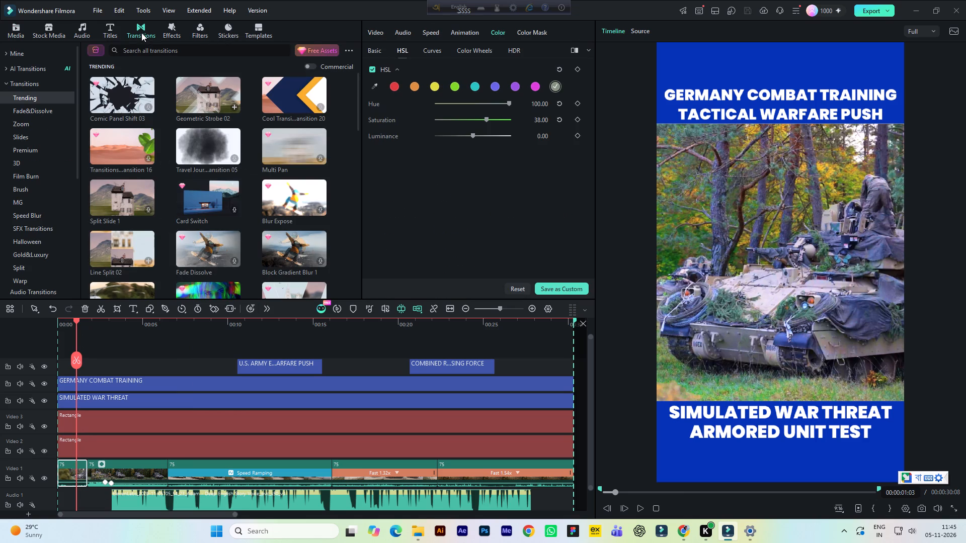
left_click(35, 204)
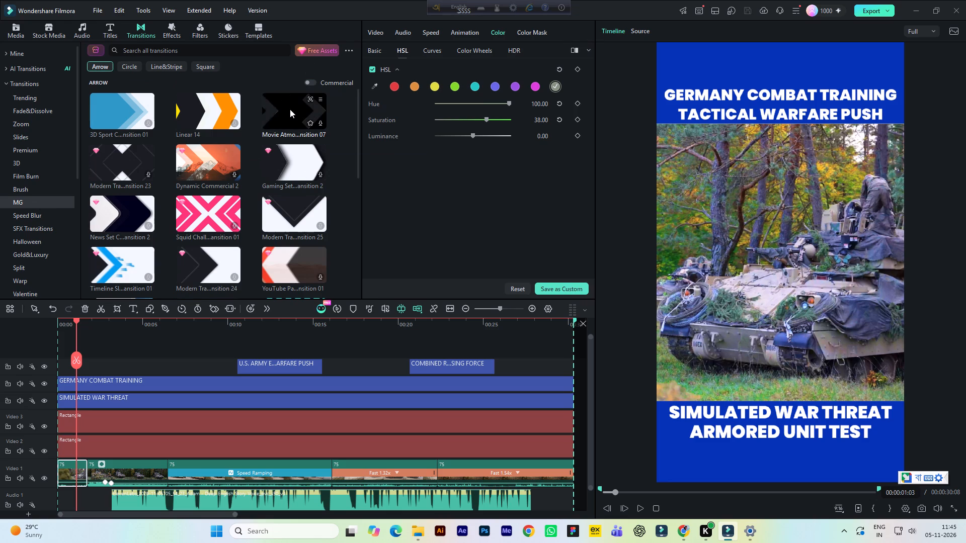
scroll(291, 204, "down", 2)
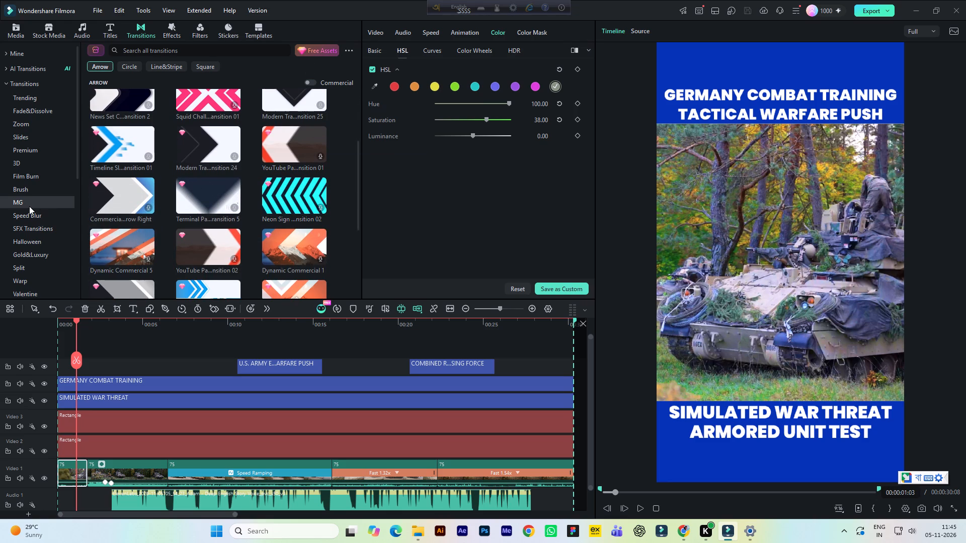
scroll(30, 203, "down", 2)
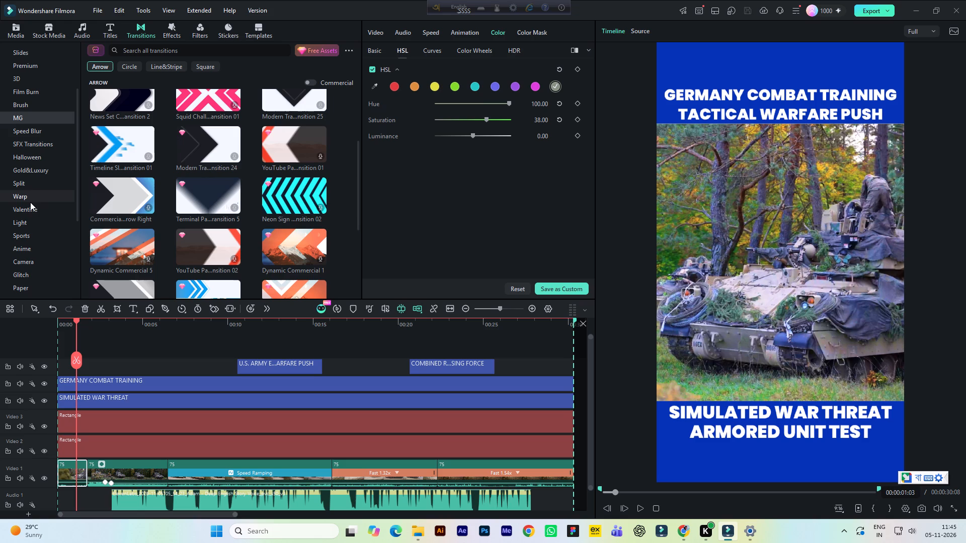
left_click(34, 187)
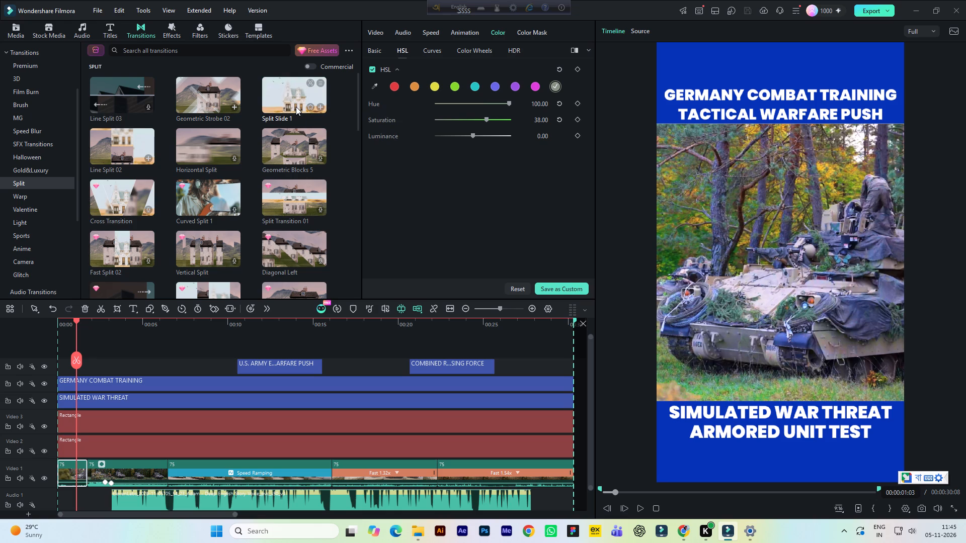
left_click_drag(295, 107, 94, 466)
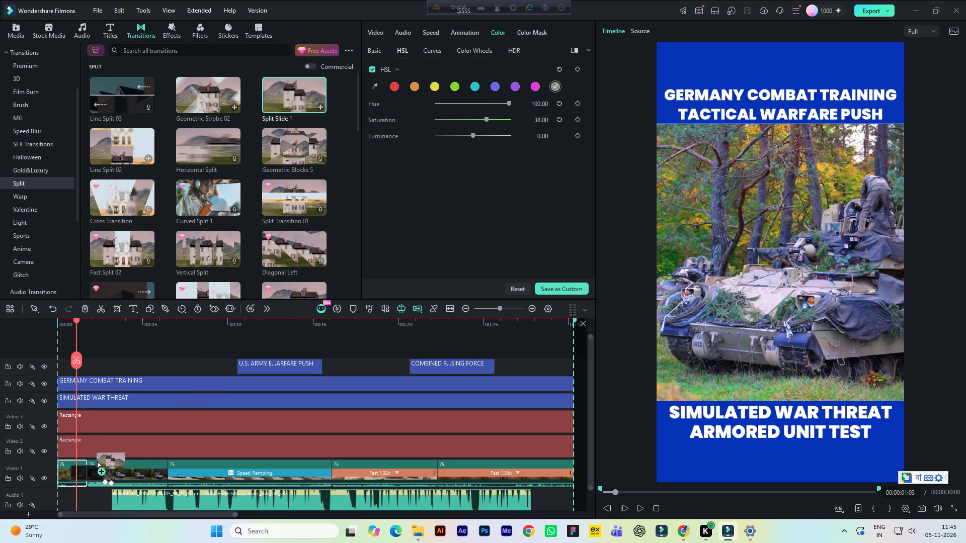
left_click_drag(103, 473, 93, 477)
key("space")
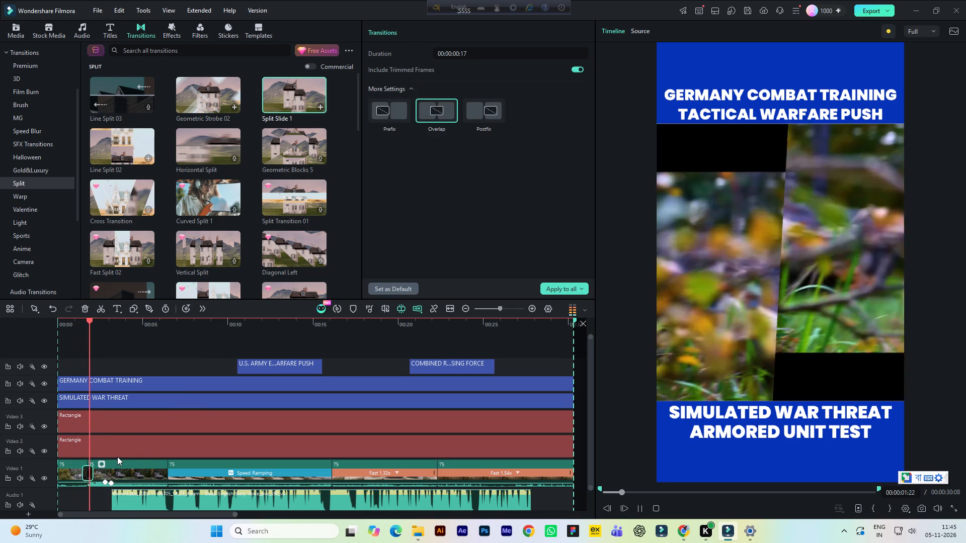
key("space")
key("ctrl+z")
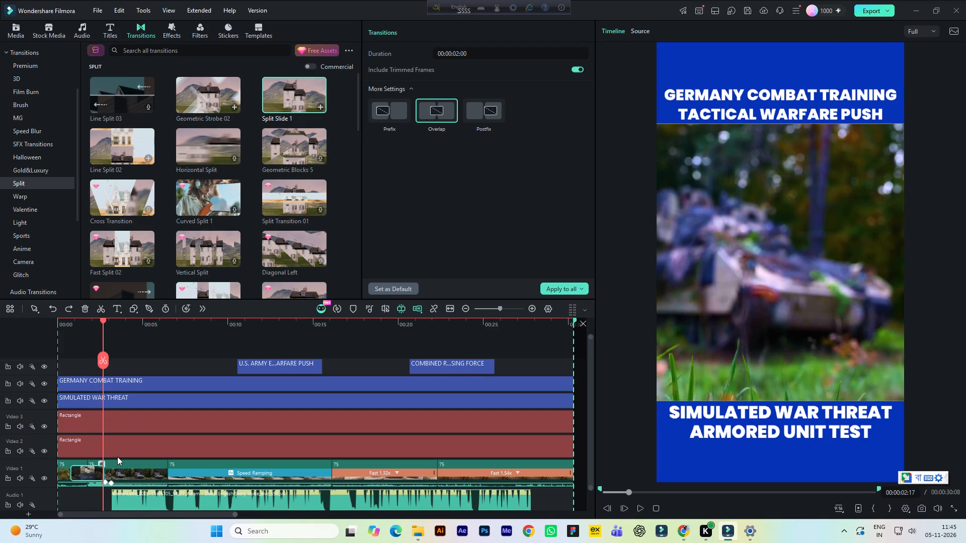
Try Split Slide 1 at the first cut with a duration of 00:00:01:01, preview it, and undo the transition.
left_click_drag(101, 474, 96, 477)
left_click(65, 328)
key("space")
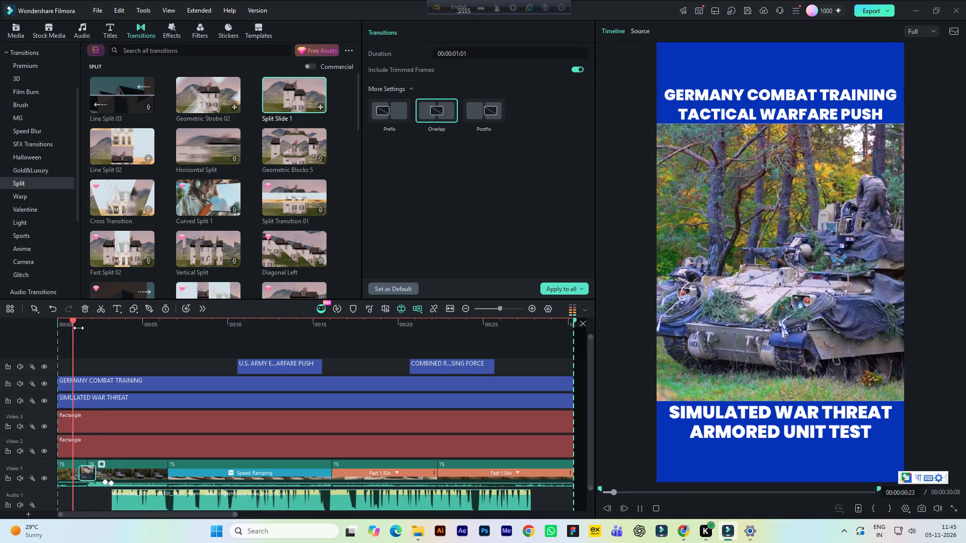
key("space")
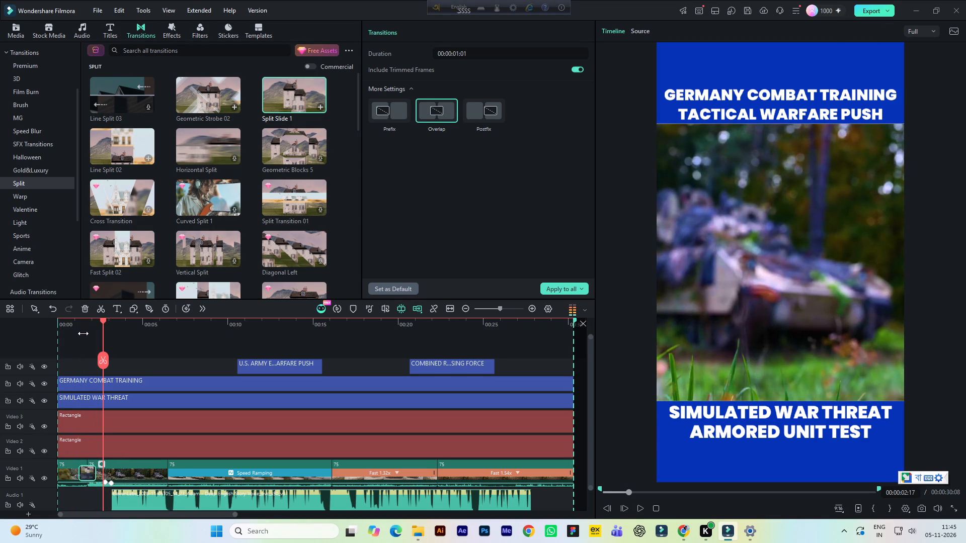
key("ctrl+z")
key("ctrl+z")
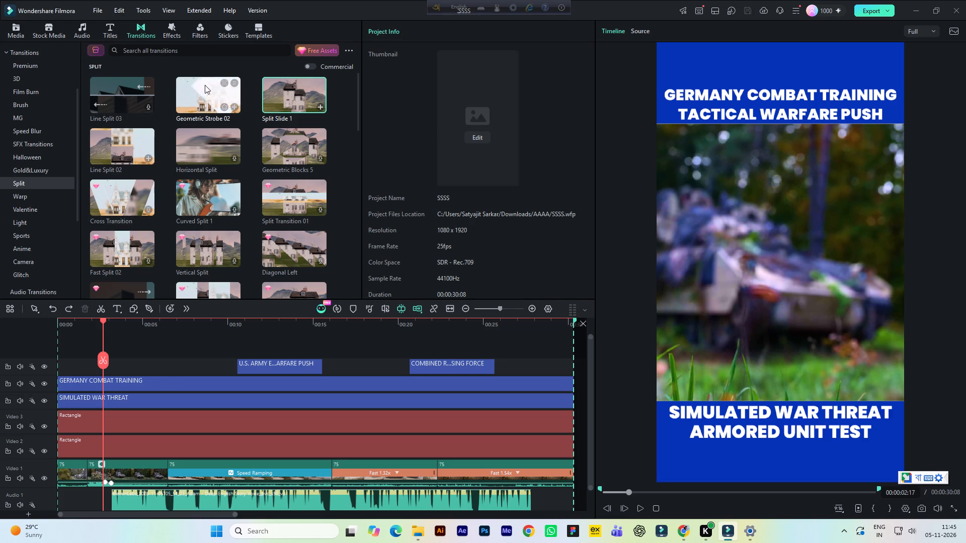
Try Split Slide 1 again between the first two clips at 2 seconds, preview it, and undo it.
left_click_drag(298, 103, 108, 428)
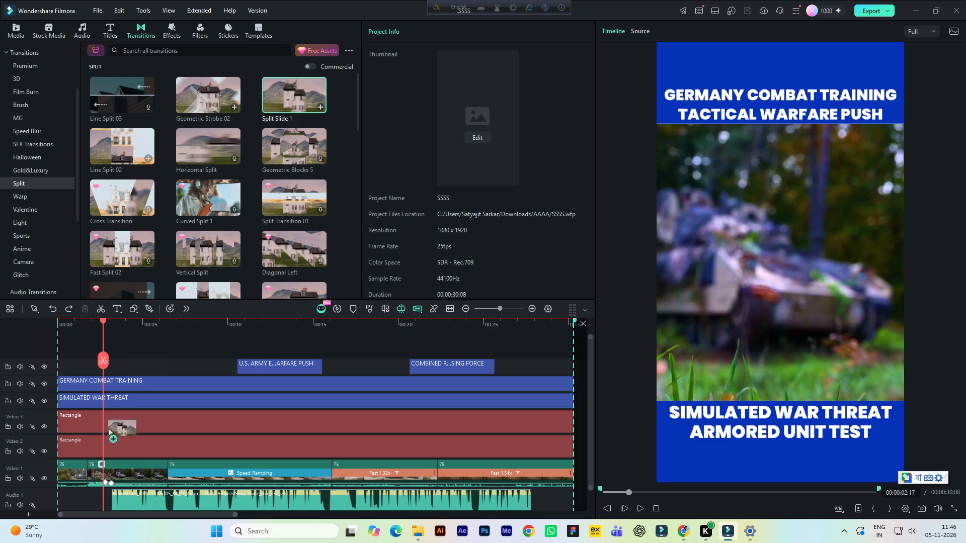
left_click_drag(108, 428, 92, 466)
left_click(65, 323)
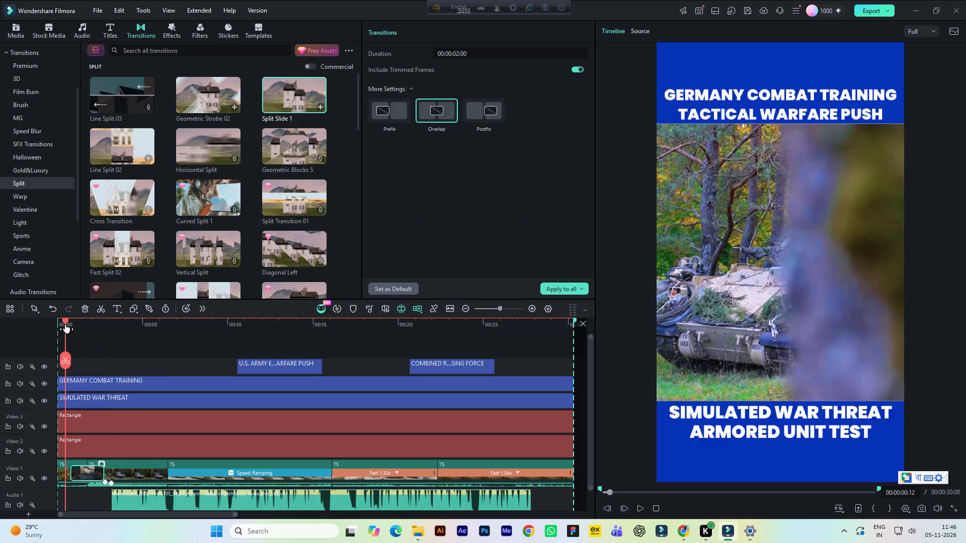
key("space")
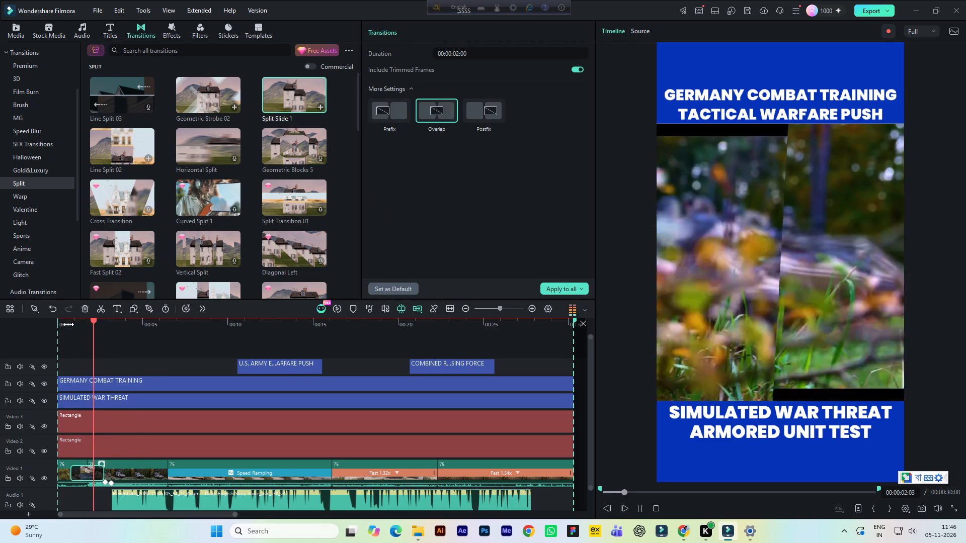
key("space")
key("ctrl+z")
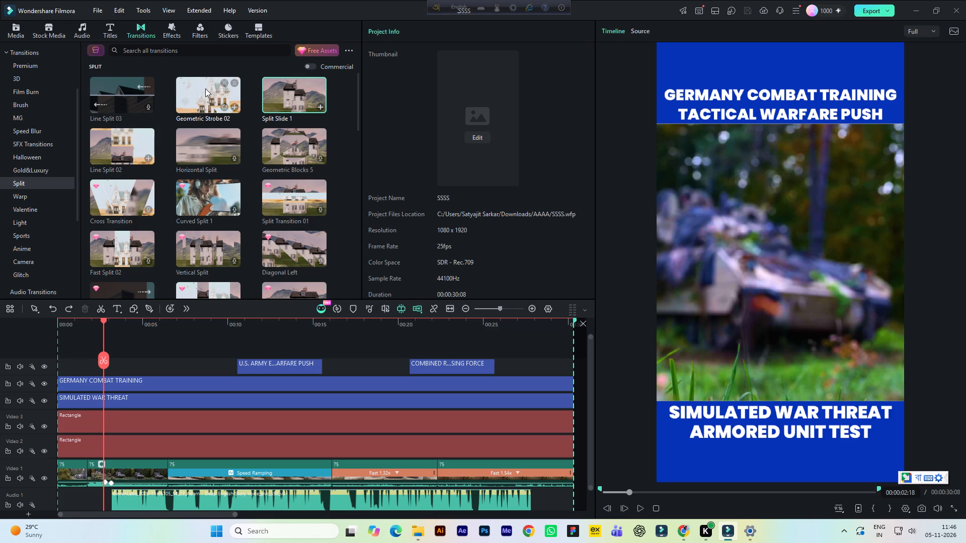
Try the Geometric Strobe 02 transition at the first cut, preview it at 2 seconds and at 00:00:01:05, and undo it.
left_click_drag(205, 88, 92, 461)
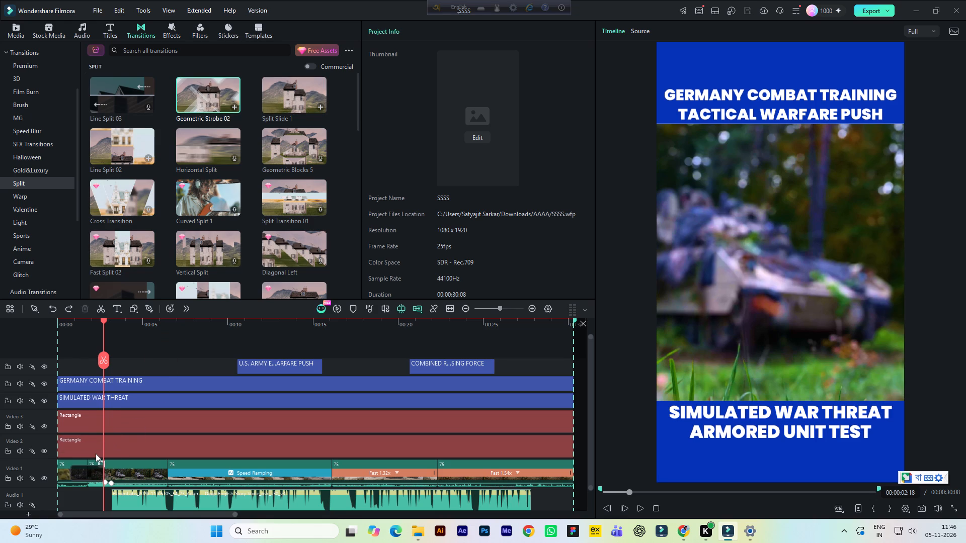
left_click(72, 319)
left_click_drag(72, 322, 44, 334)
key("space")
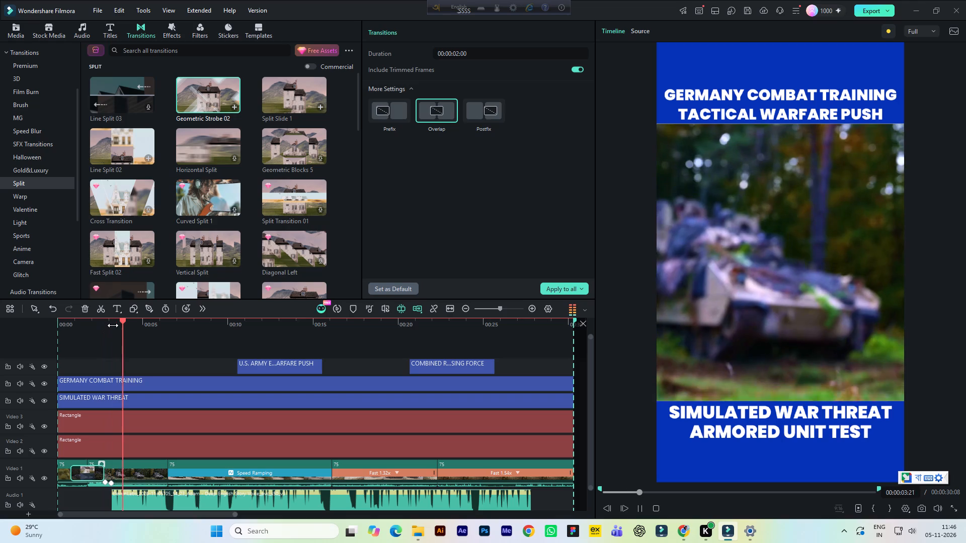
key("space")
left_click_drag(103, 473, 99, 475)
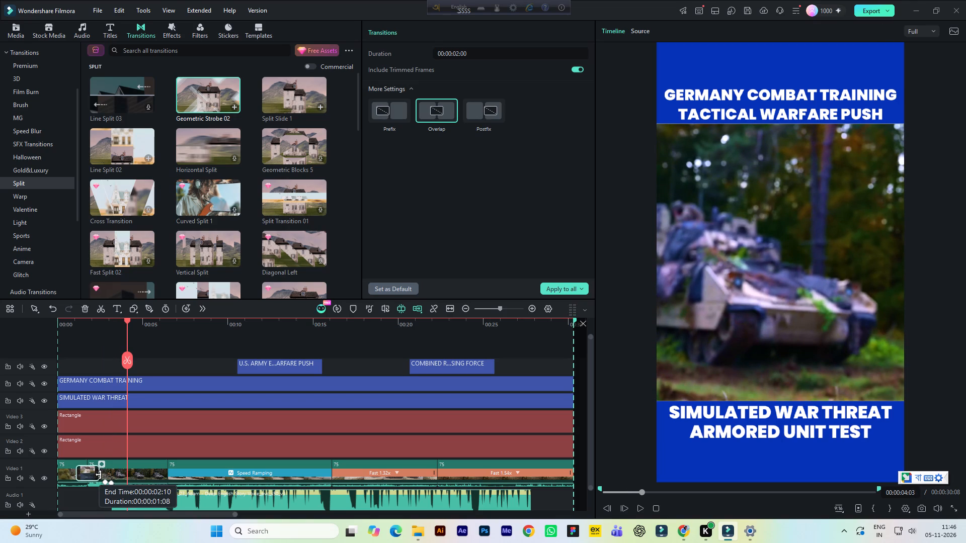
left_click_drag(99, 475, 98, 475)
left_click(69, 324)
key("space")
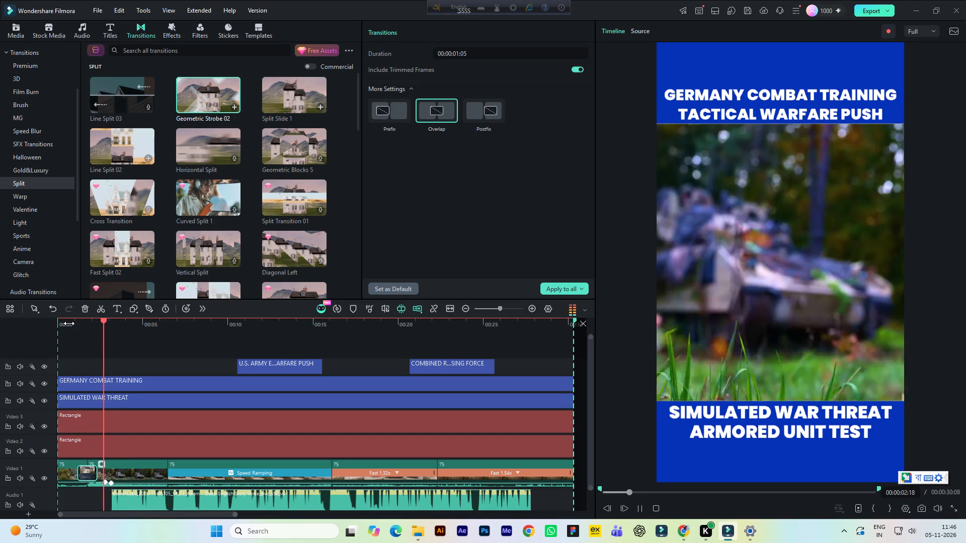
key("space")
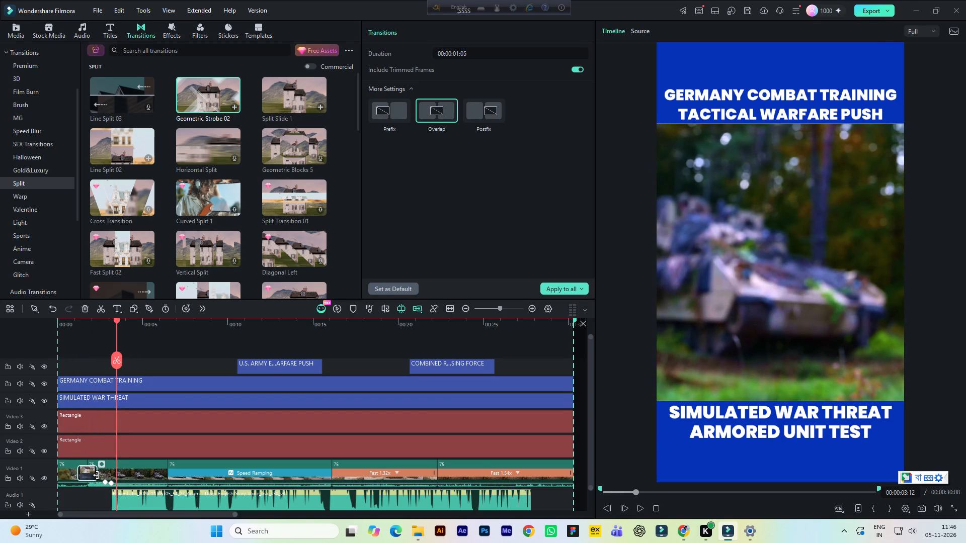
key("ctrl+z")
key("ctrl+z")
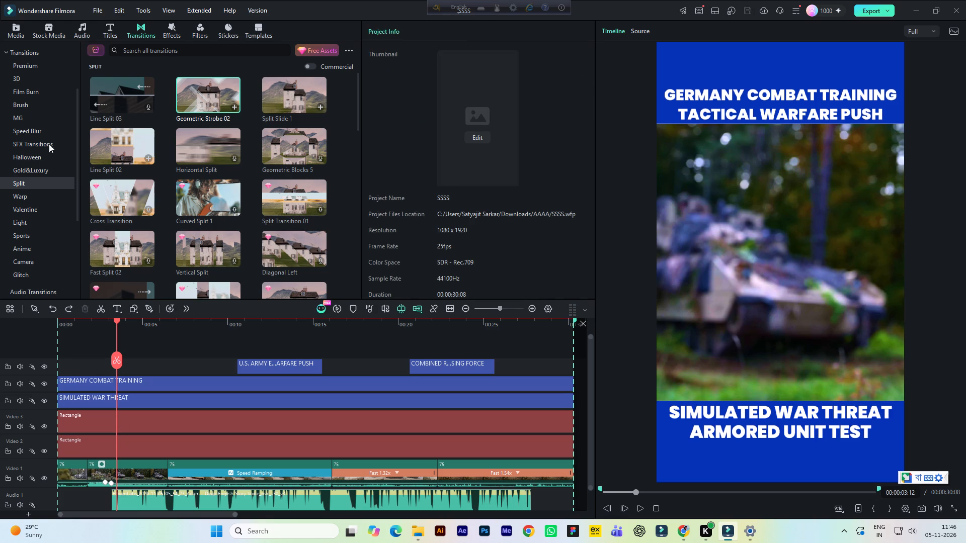
Add Glitch Transition 45 from the Glitch transitions at the cut between the first two video clips.
scroll(31, 105, "up", 1)
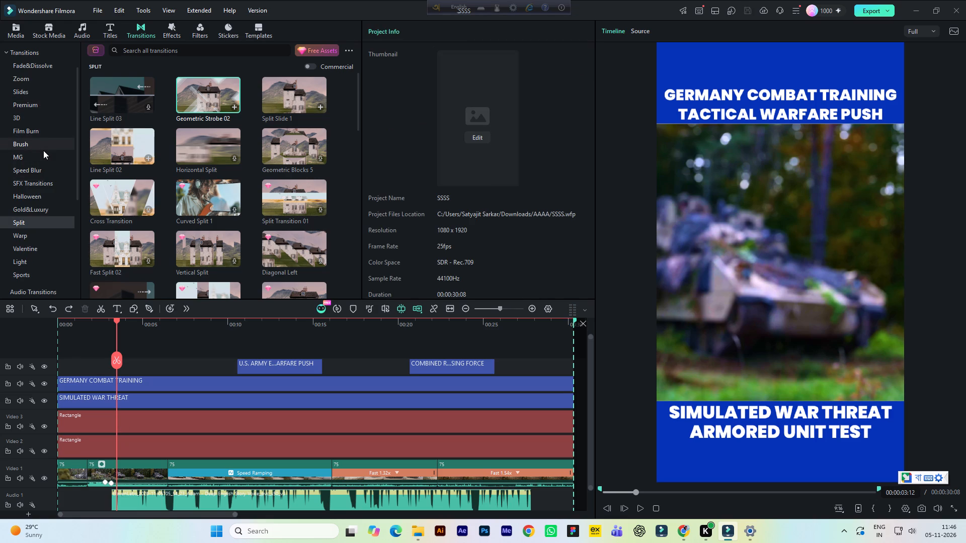
scroll(44, 146, "up", 2)
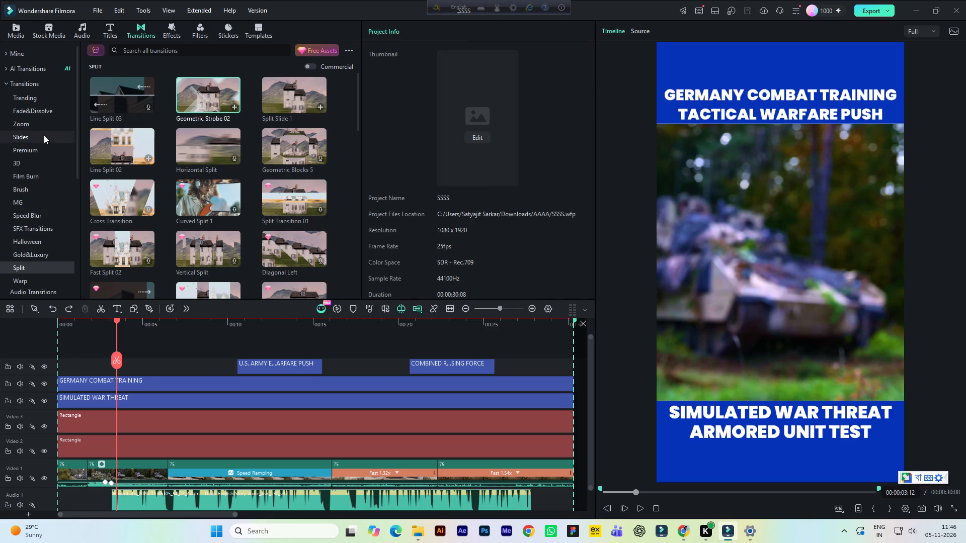
scroll(35, 189, "down", 1)
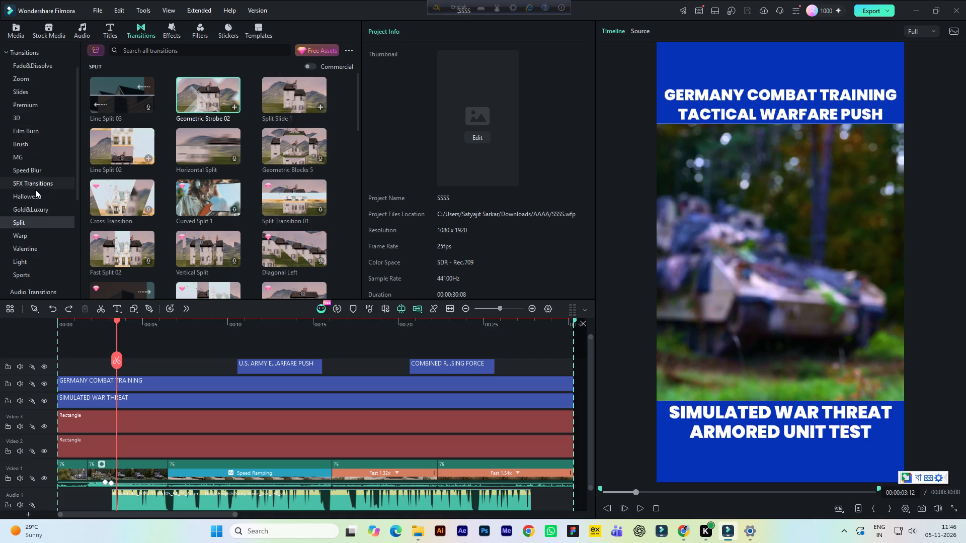
scroll(35, 190, "down", 3)
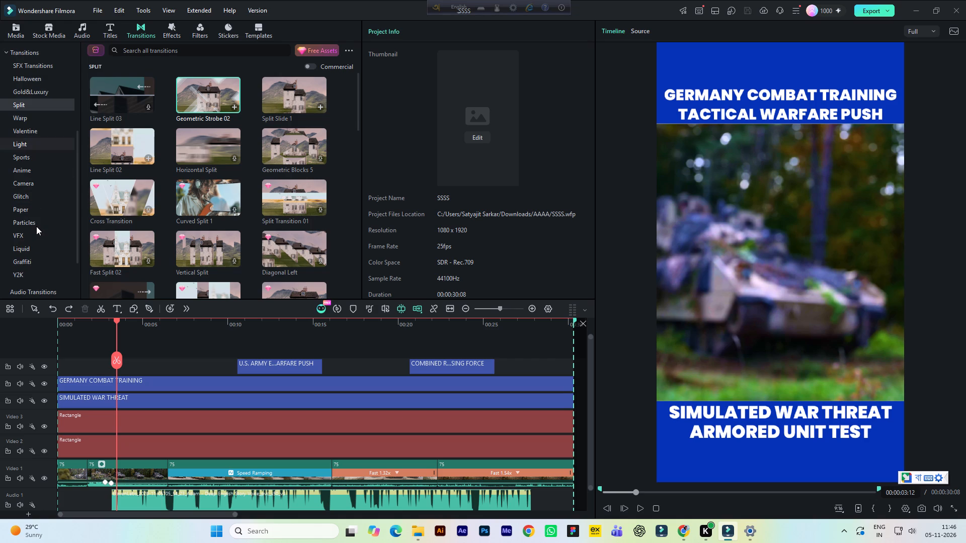
left_click(36, 199)
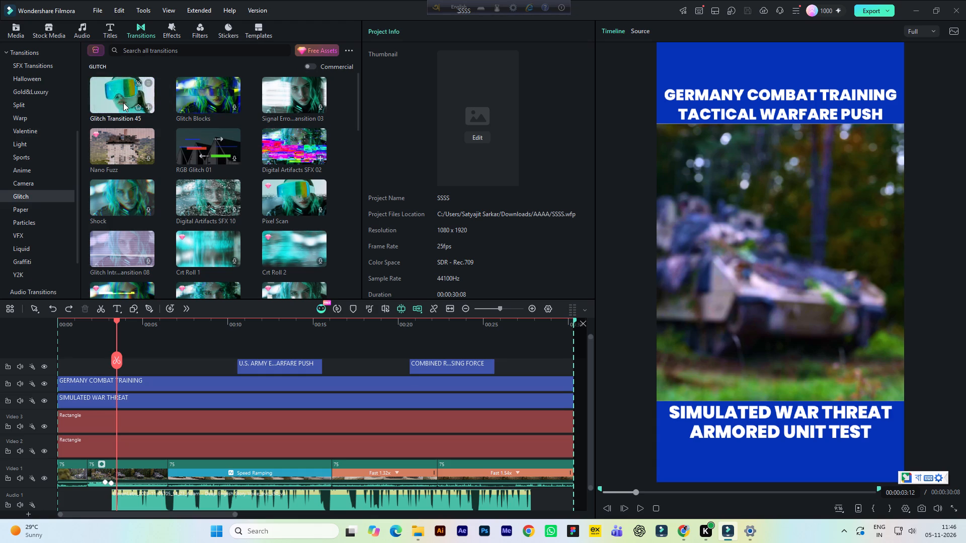
scroll(124, 104, "down", 1)
scroll(167, 154, "down", 2)
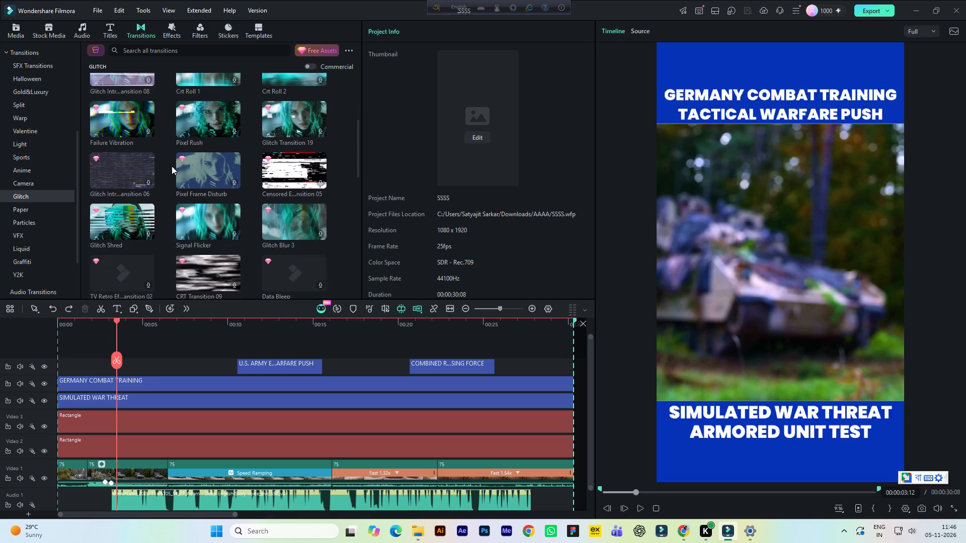
scroll(172, 166, "up", 8)
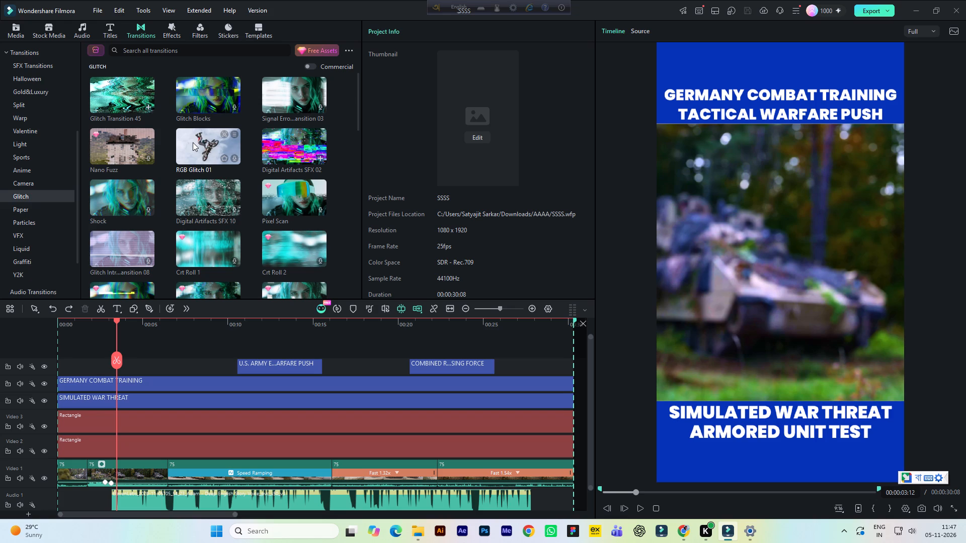
left_click_drag(115, 95, 144, 197)
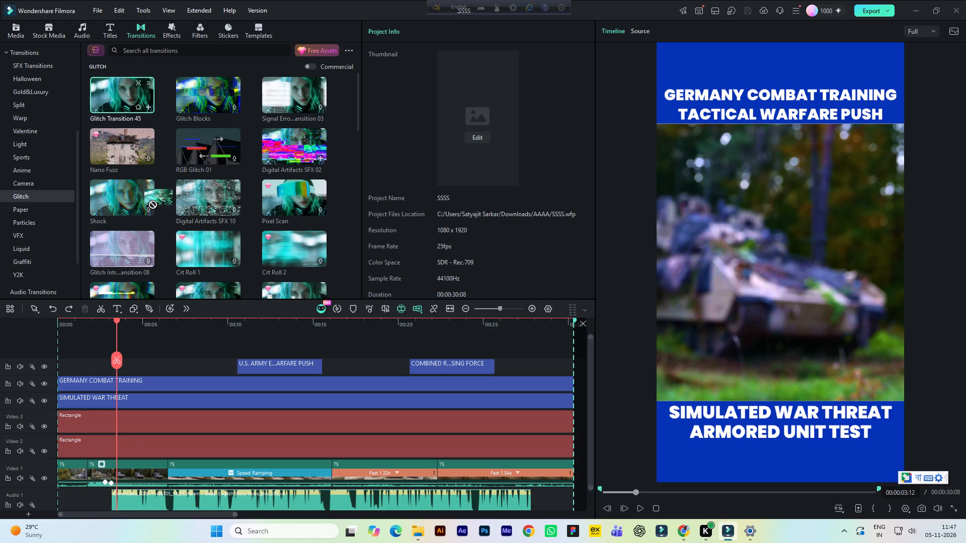
left_click_drag(144, 197, 92, 461)
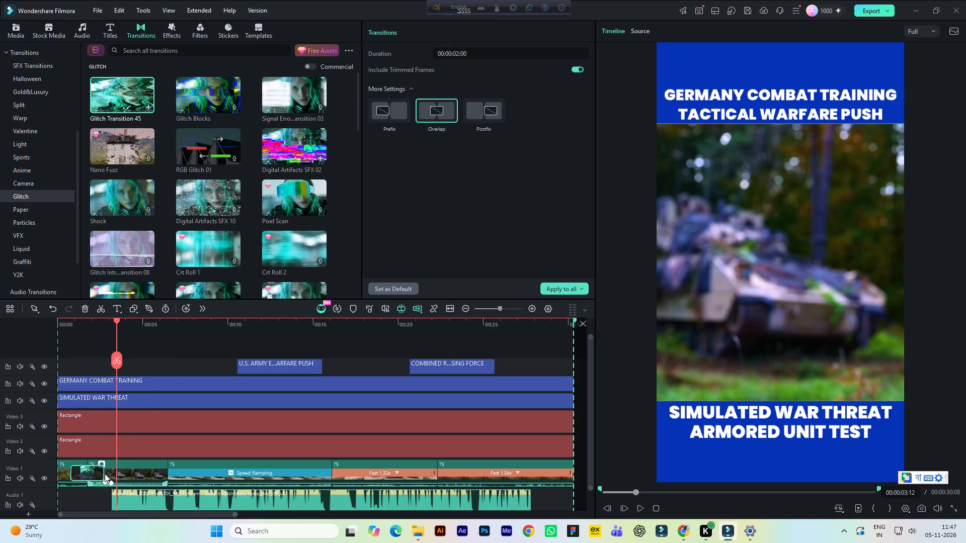
Shorten the glitch transition at the first cut to 00:00:01:02, preview the opening seconds, and save the project.
left_click_drag(103, 473, 92, 477)
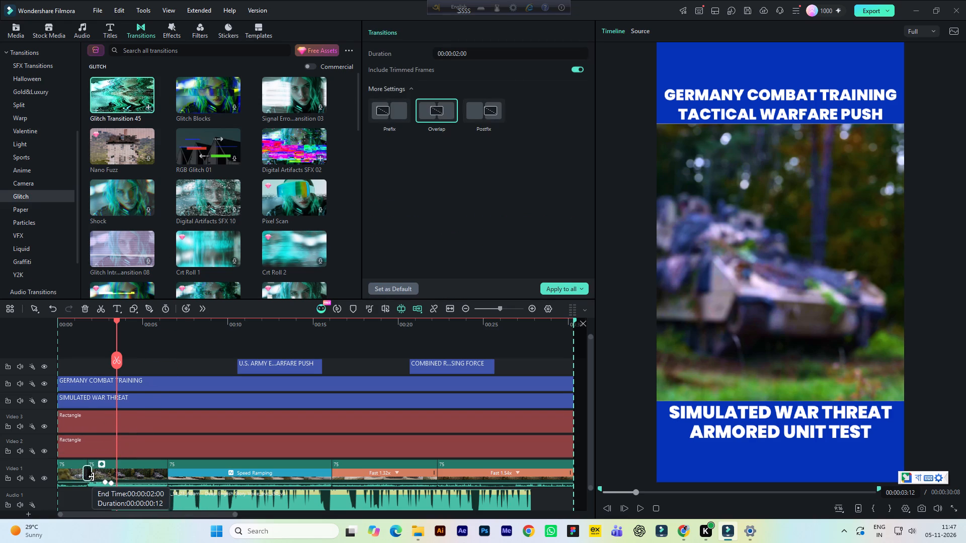
left_click_drag(92, 477, 97, 477)
left_click(62, 324)
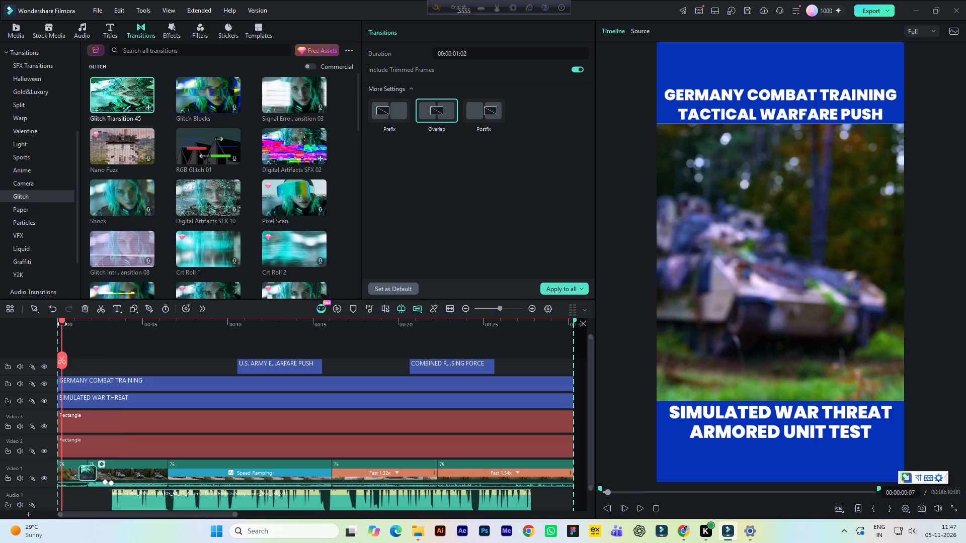
key("space")
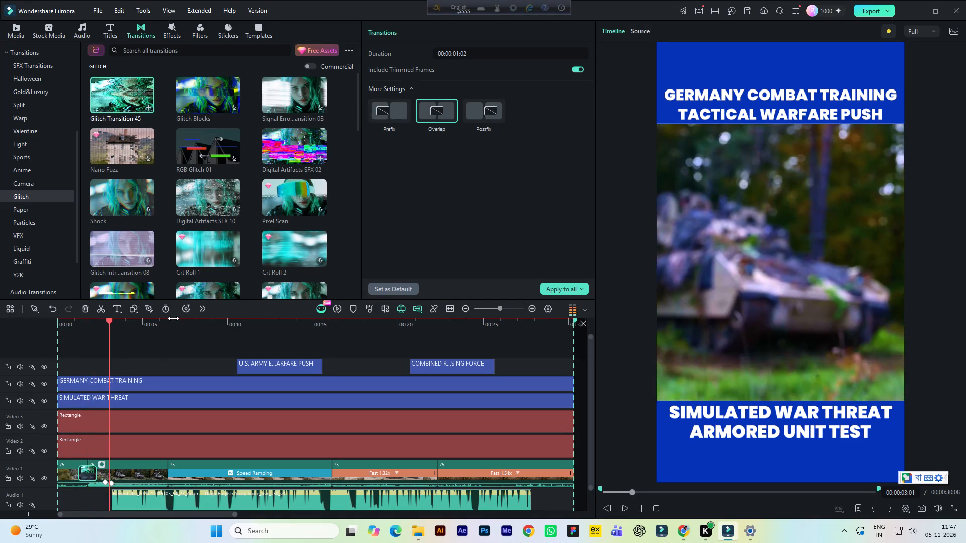
key("space")
key("ctrl+s")
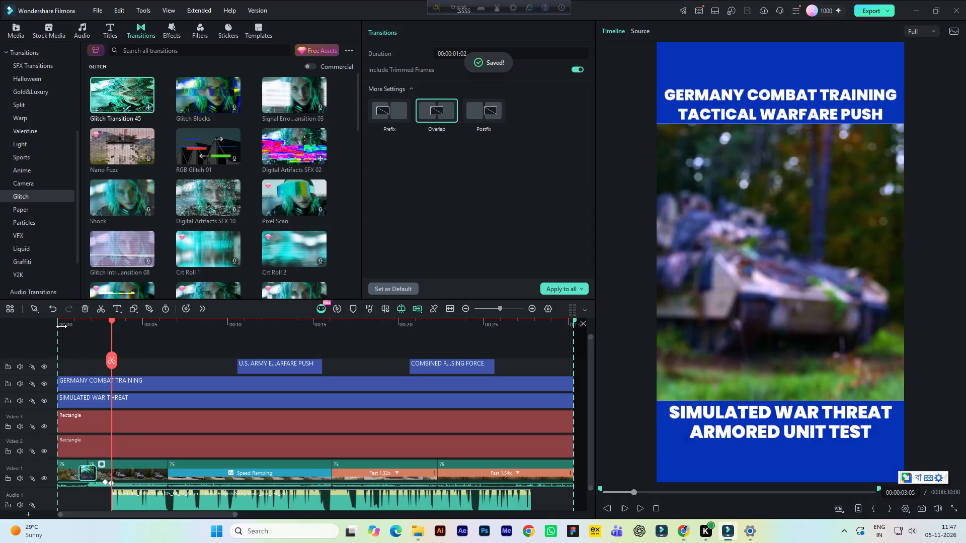
Play back the opening seconds from the start of the timeline to review the glitch transition.
left_click(75, 329)
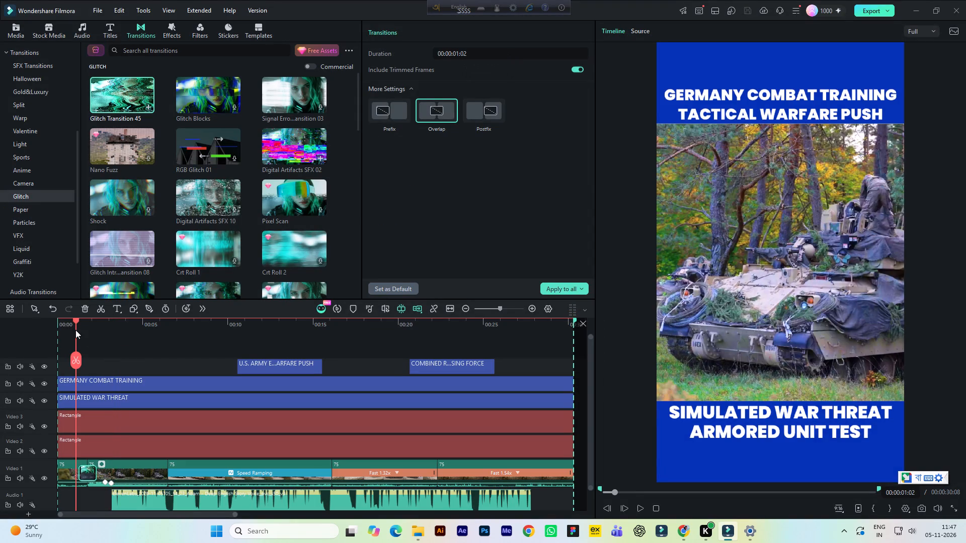
left_click_drag(76, 320, 54, 328)
key("space")
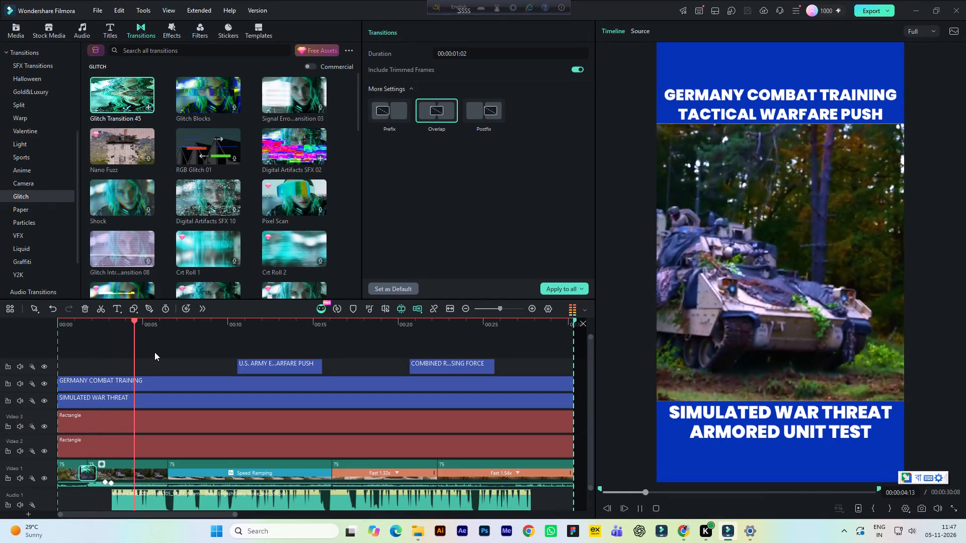
key("space")
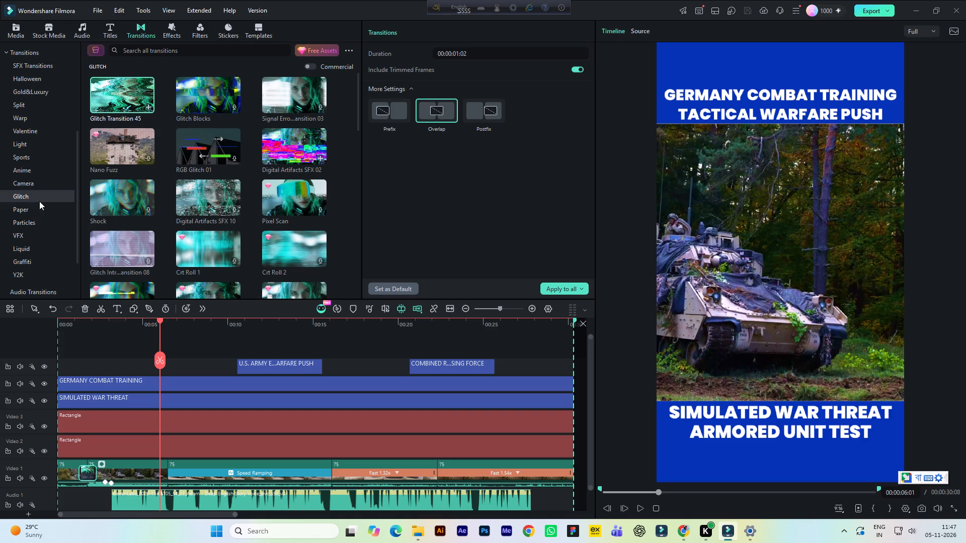
Add the Geometric Strobe 02 transition from the Split transitions at the cut between the second and third video clips.
scroll(37, 148, "up", 1)
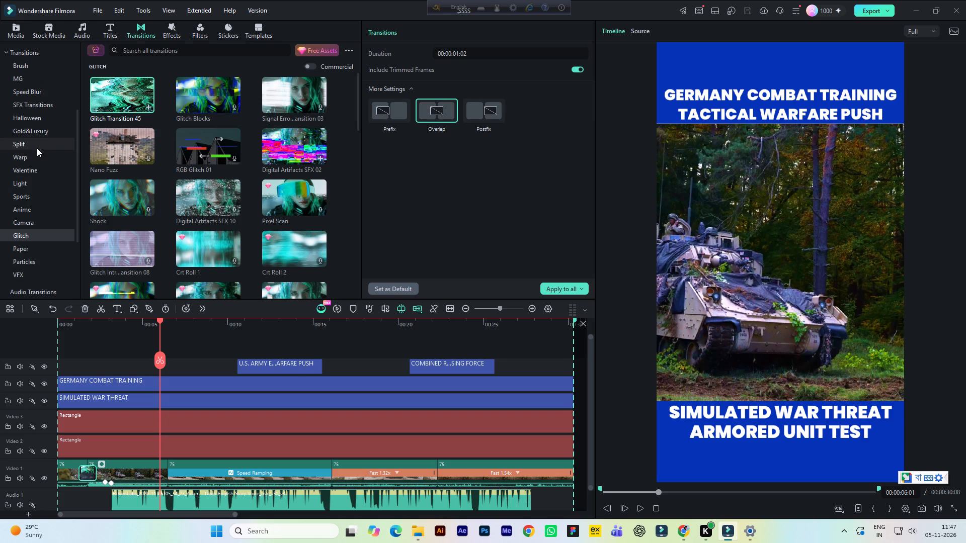
scroll(37, 148, "up", 1)
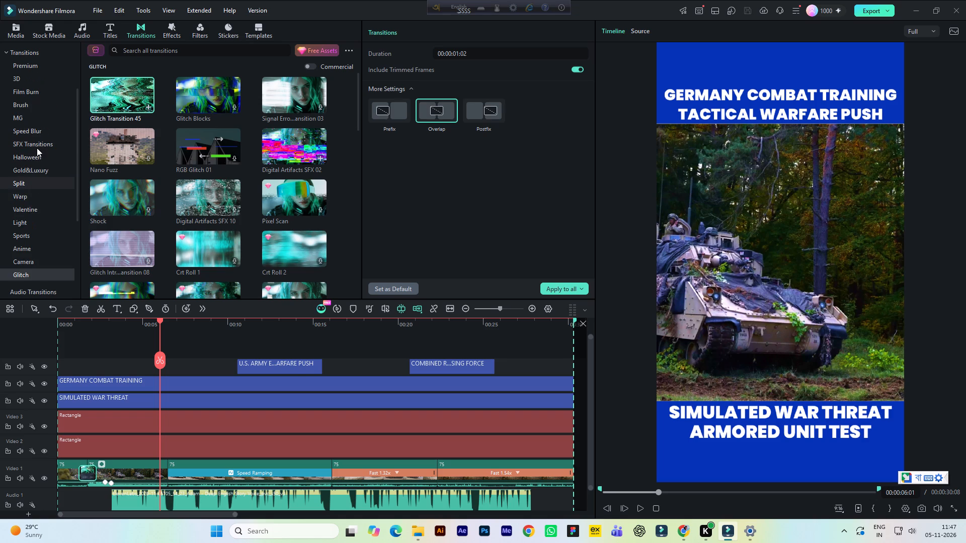
left_click(25, 185)
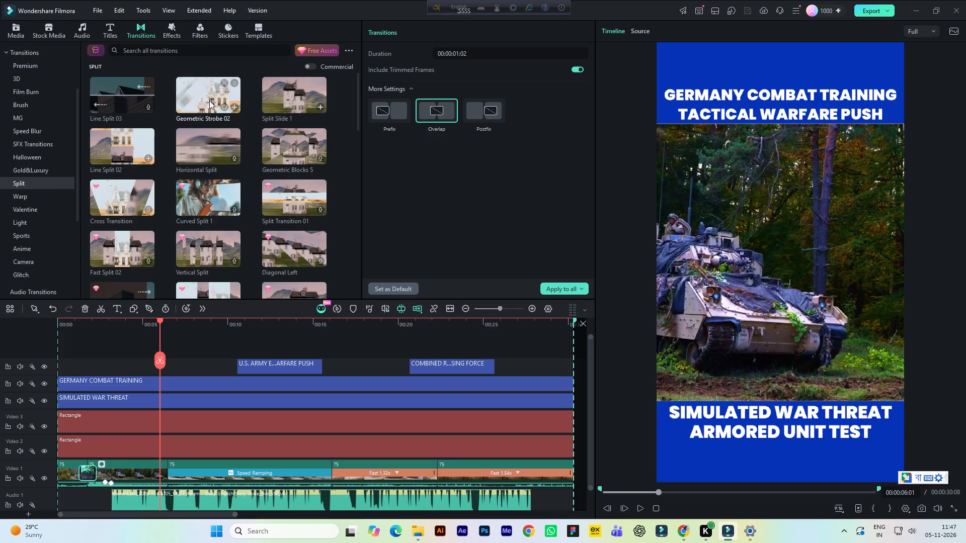
left_click_drag(203, 103, 173, 461)
Shorten the Geometric Strobe 02 transition at the second cut to 00:00:01:07, preview it, and save the project.
left_click(183, 475)
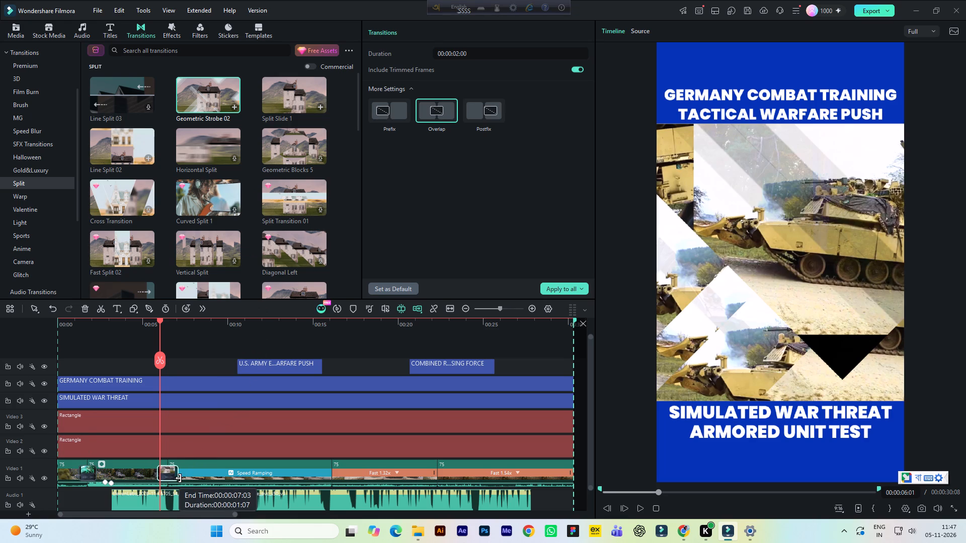
left_click(130, 330)
key("space")
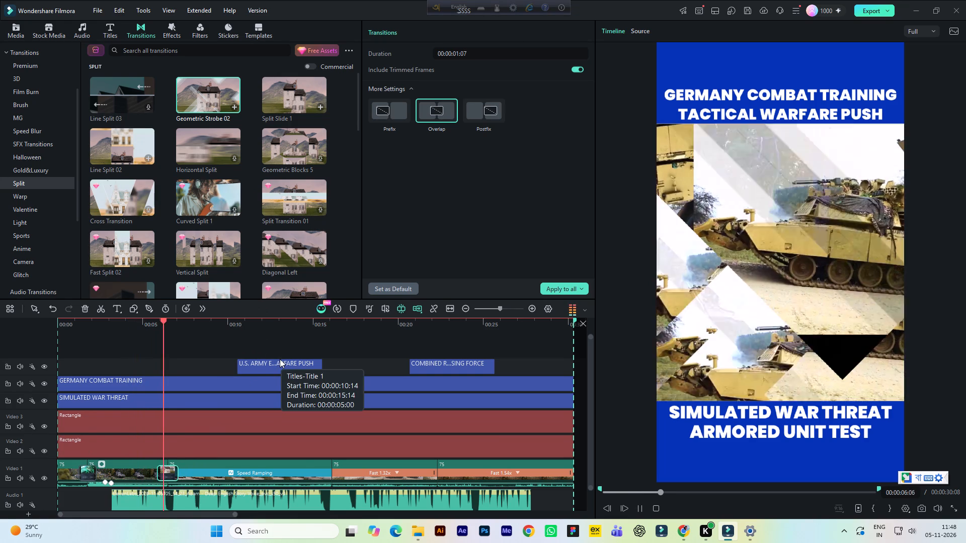
key("space")
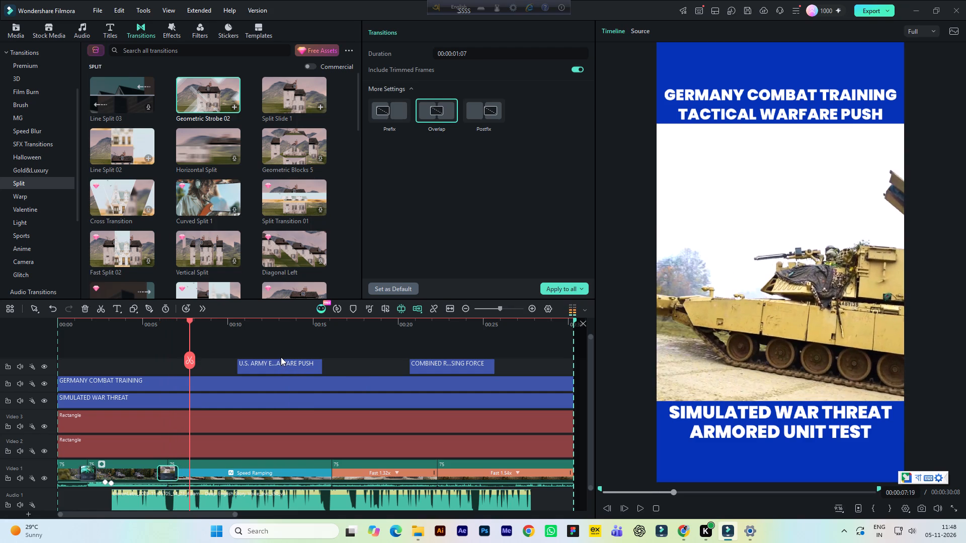
key("ctrl+s")
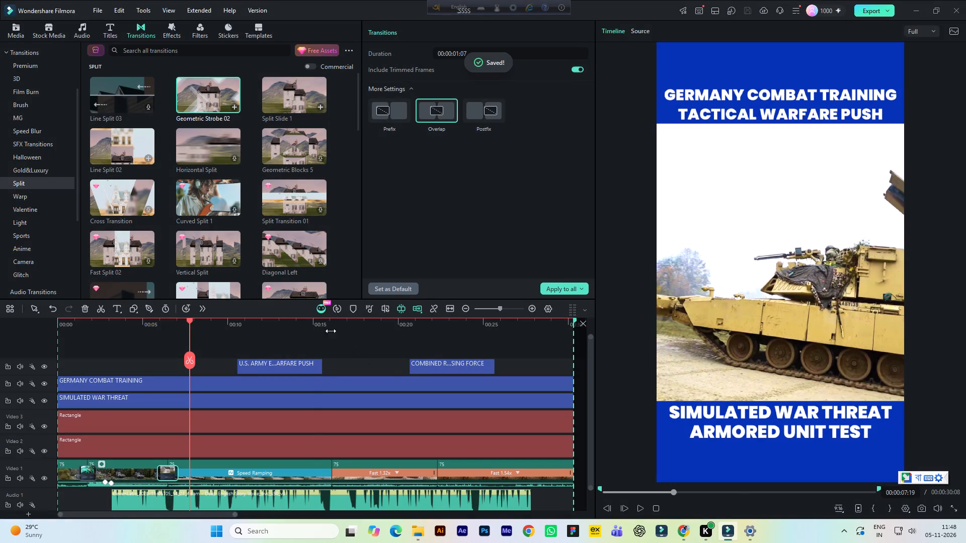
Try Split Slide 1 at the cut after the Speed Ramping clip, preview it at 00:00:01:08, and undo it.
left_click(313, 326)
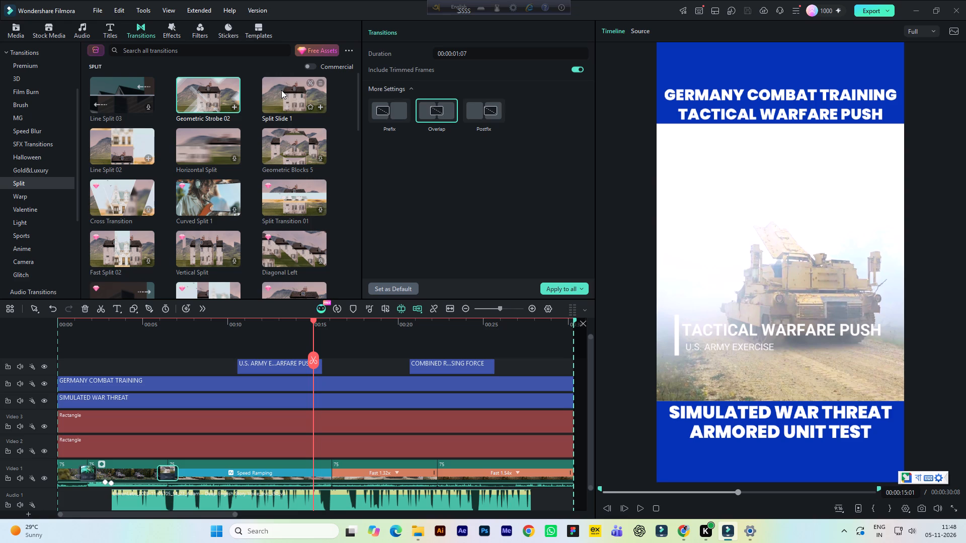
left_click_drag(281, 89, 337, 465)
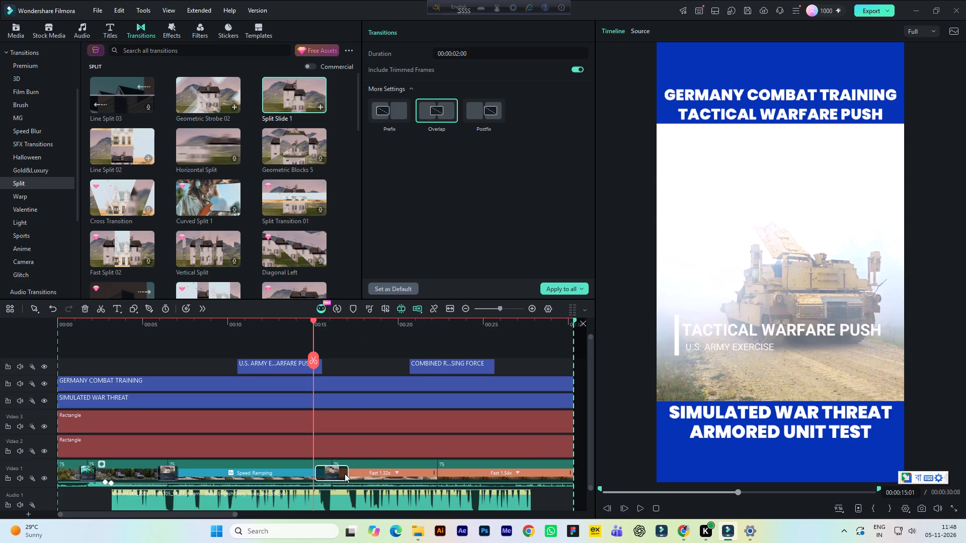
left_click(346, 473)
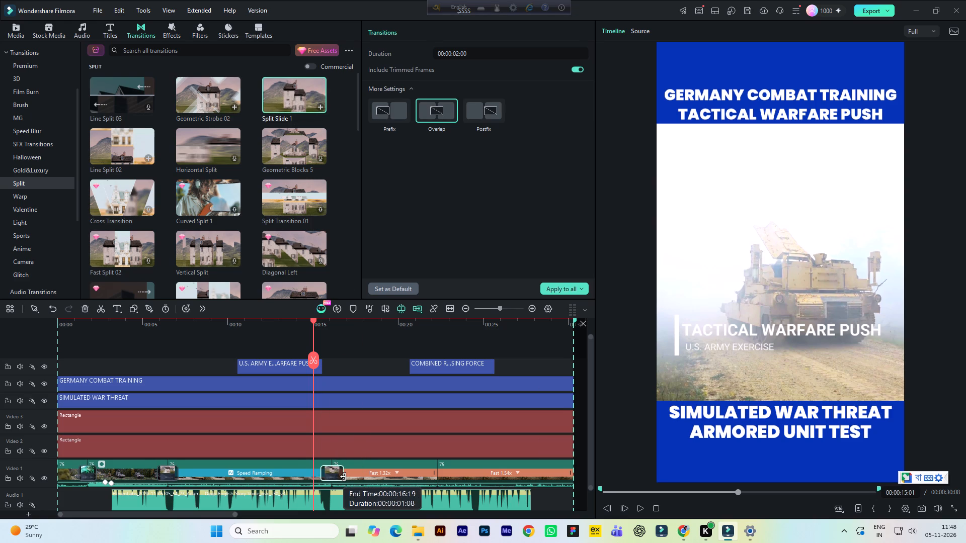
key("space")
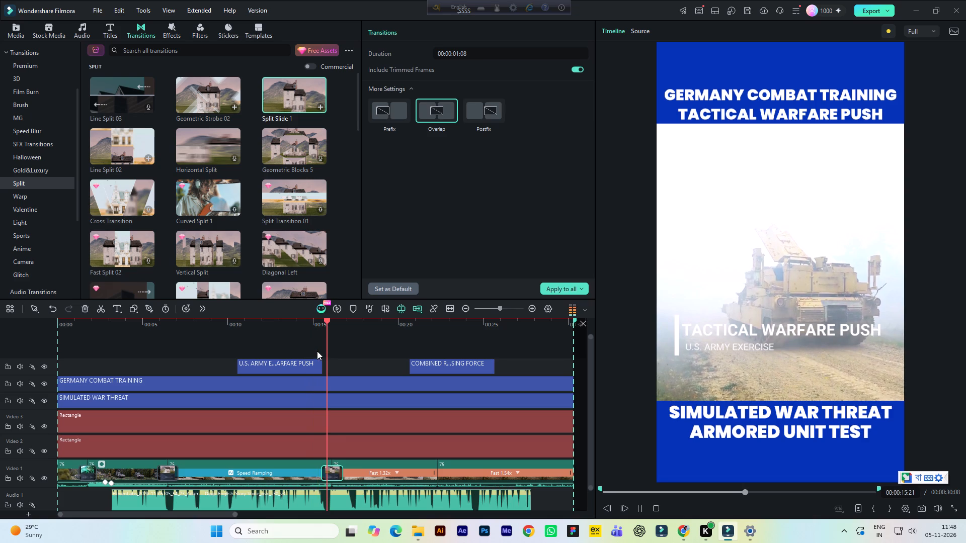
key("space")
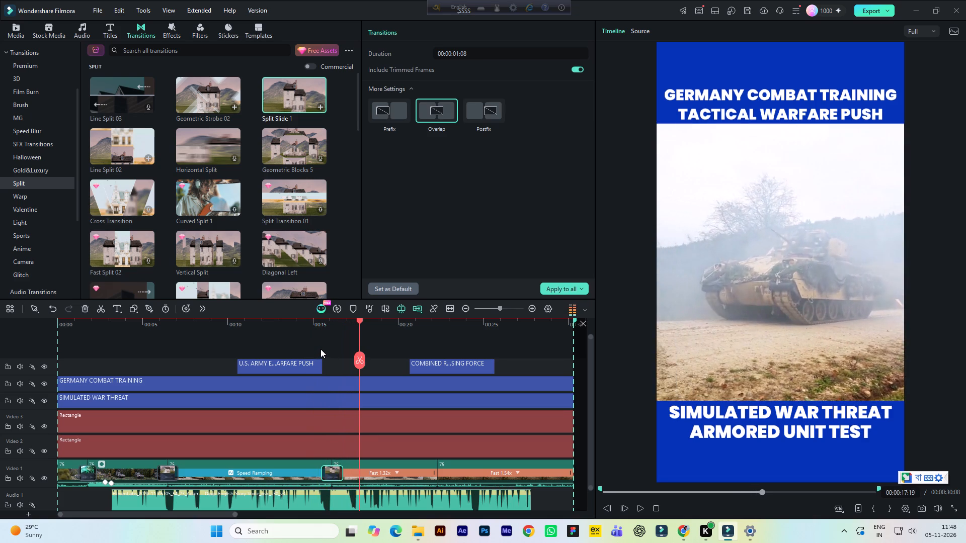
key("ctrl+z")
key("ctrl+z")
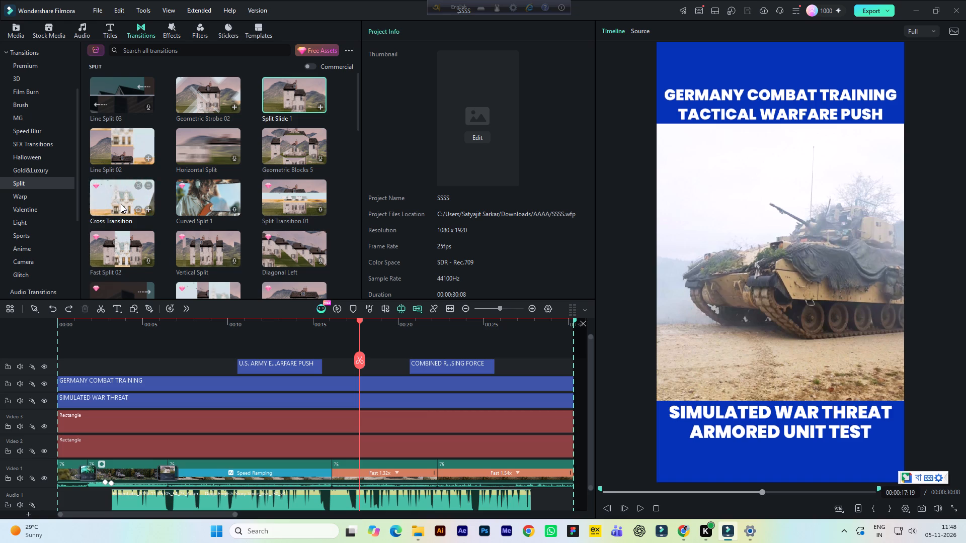
Add the Horizontal Split transition from the Trending transitions at the cut after the Speed Ramping clip and preview it.
scroll(121, 204, "down", 2)
scroll(35, 123, "up", 2)
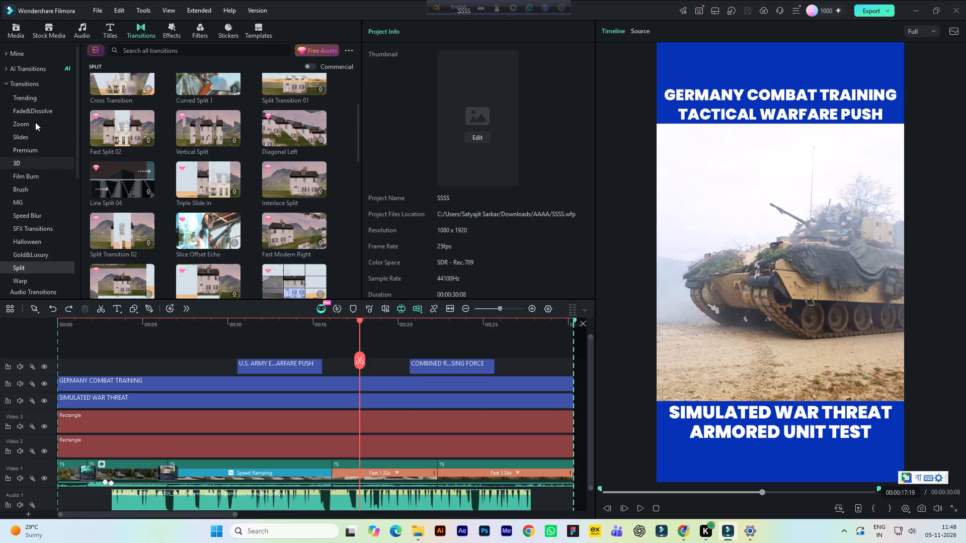
scroll(31, 86, "up", 1)
left_click(31, 86)
left_click(31, 86)
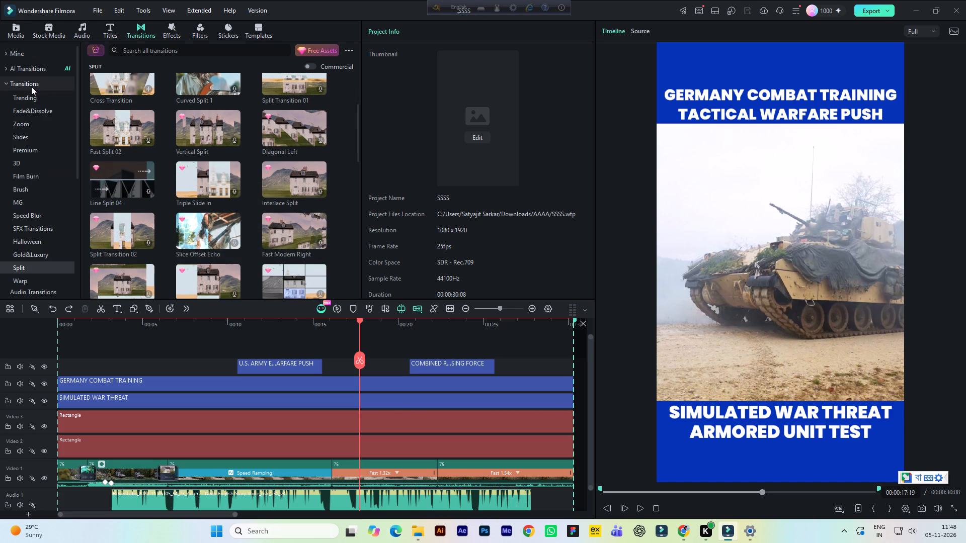
left_click(31, 99)
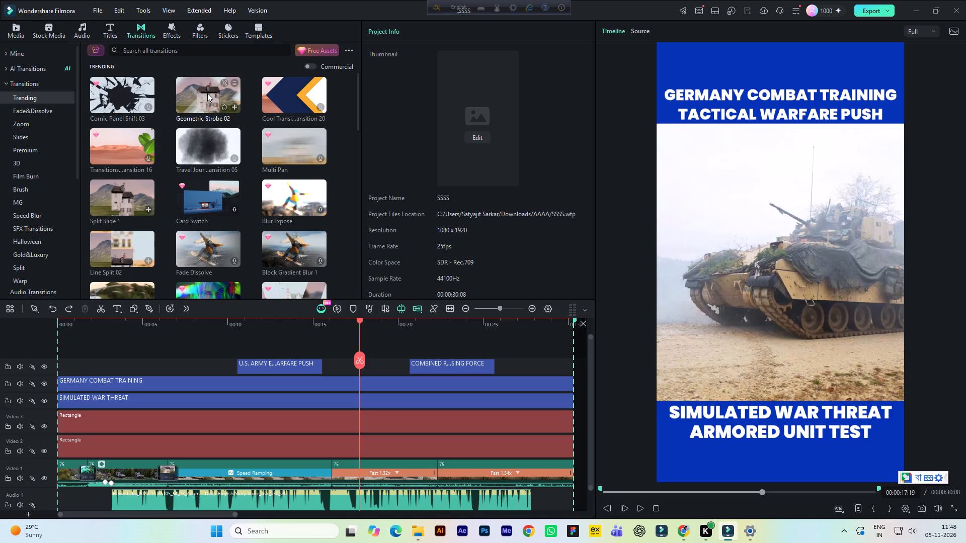
scroll(289, 137, "down", 1)
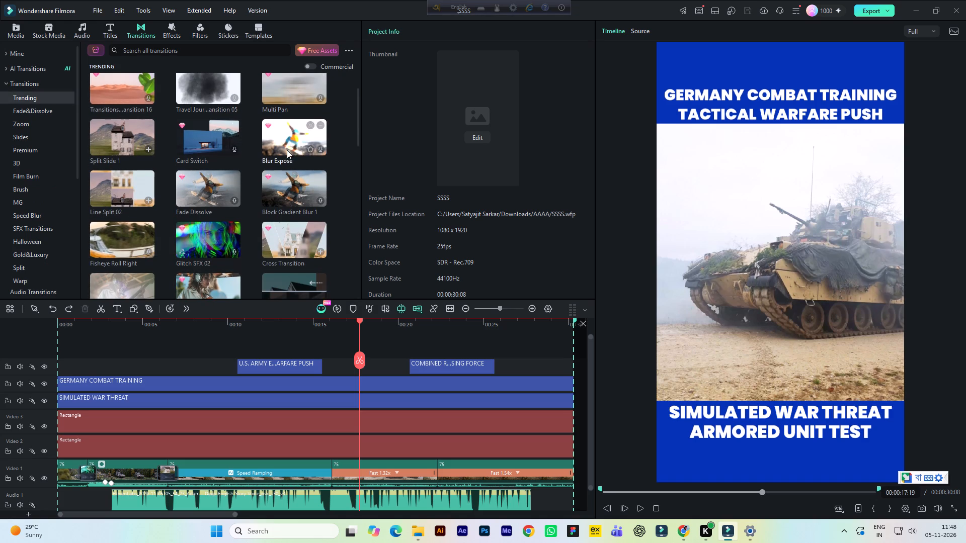
scroll(276, 209, "down", 1)
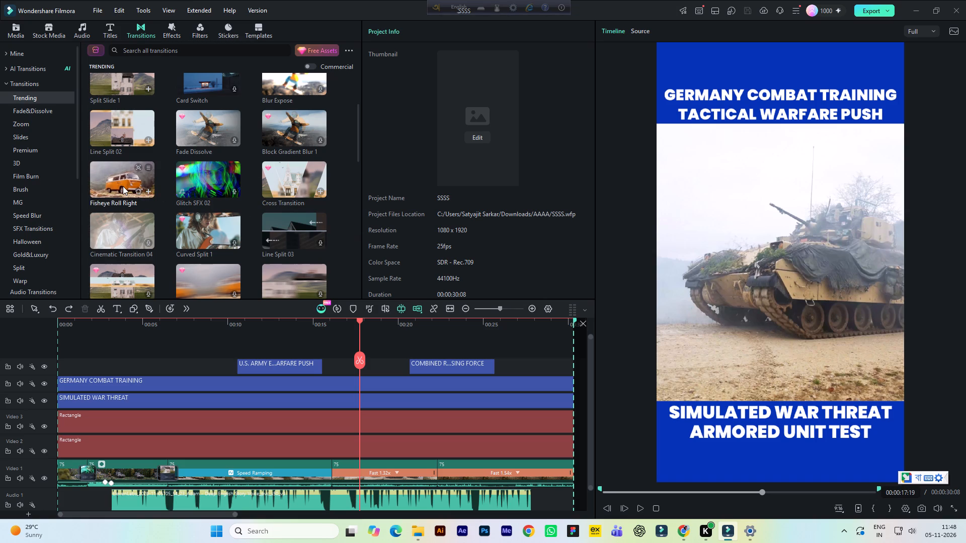
scroll(123, 186, "down", 1)
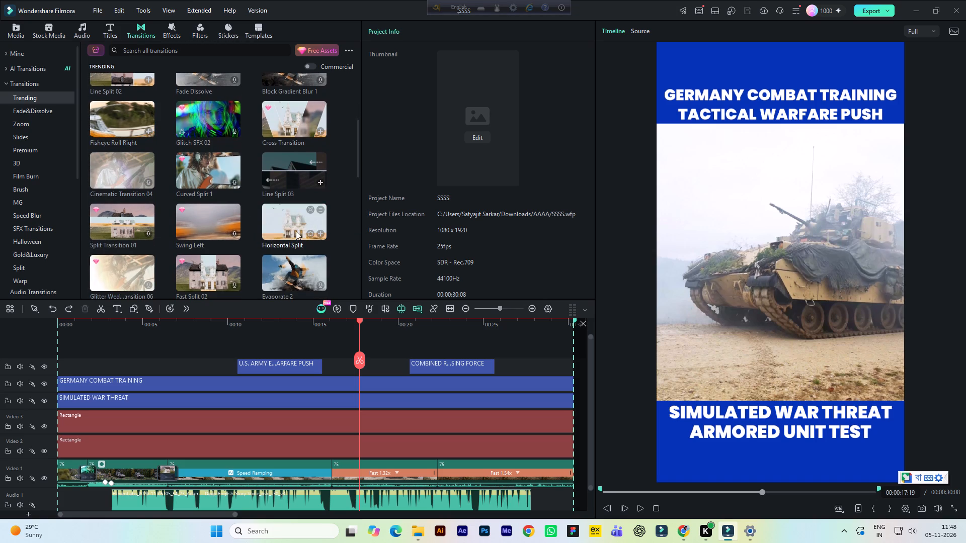
left_click_drag(289, 225, 350, 458)
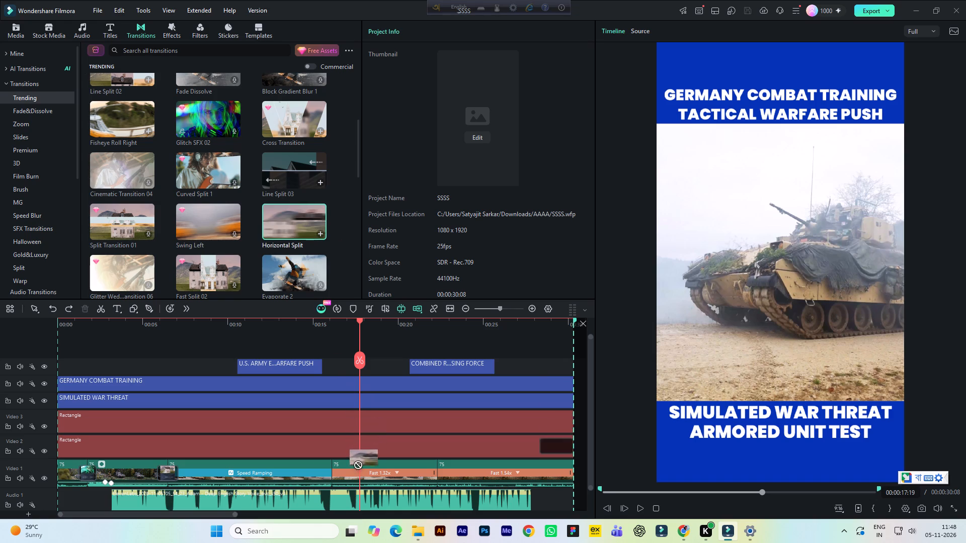
left_click_drag(350, 458, 344, 467)
left_click(310, 326)
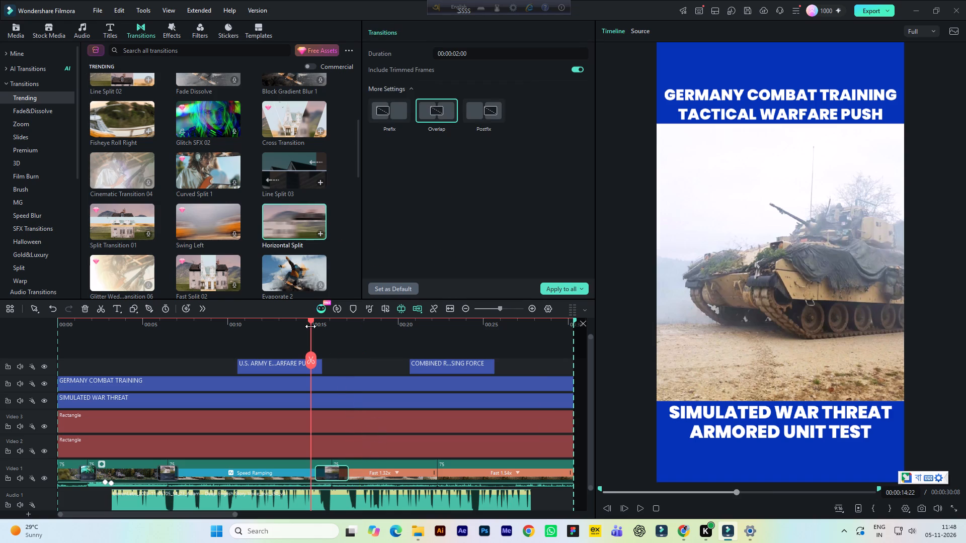
key("space")
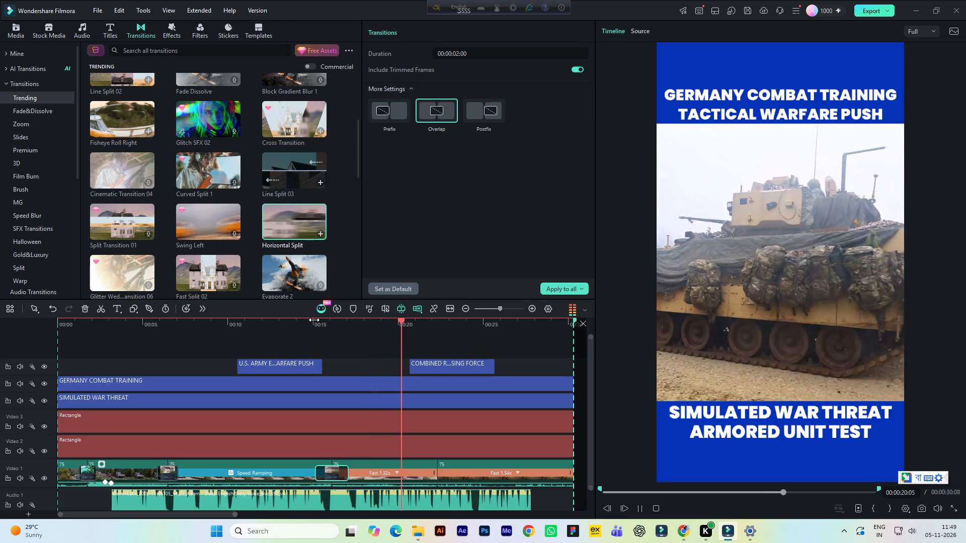
key("space")
Browse the Trending transitions for one that suits the cut between the last two video clips.
scroll(329, 232, "down", 1)
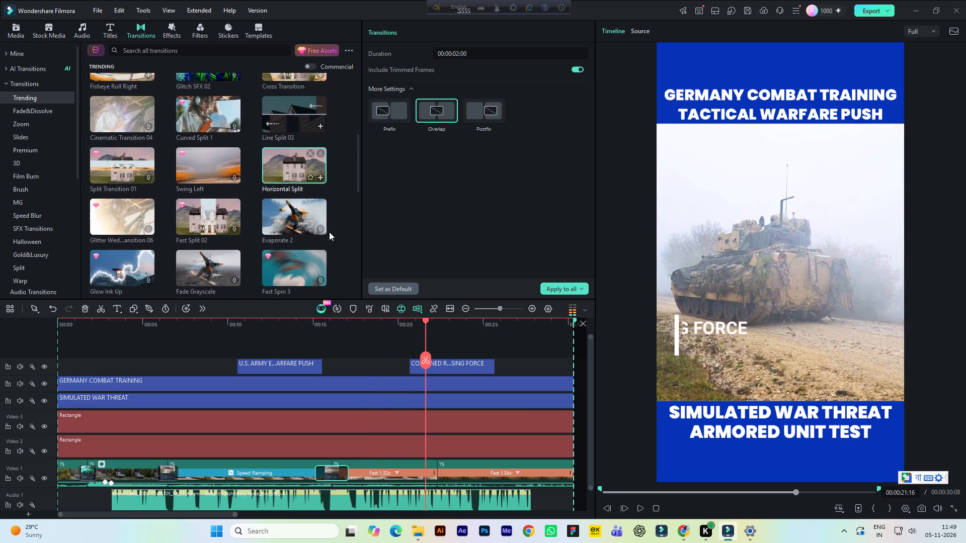
scroll(329, 232, "down", 1)
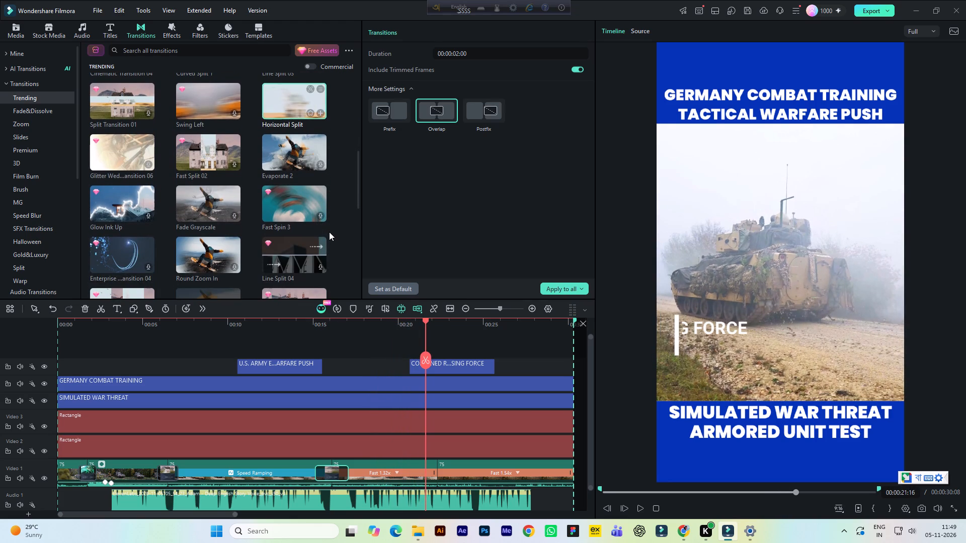
scroll(329, 232, "up", 1)
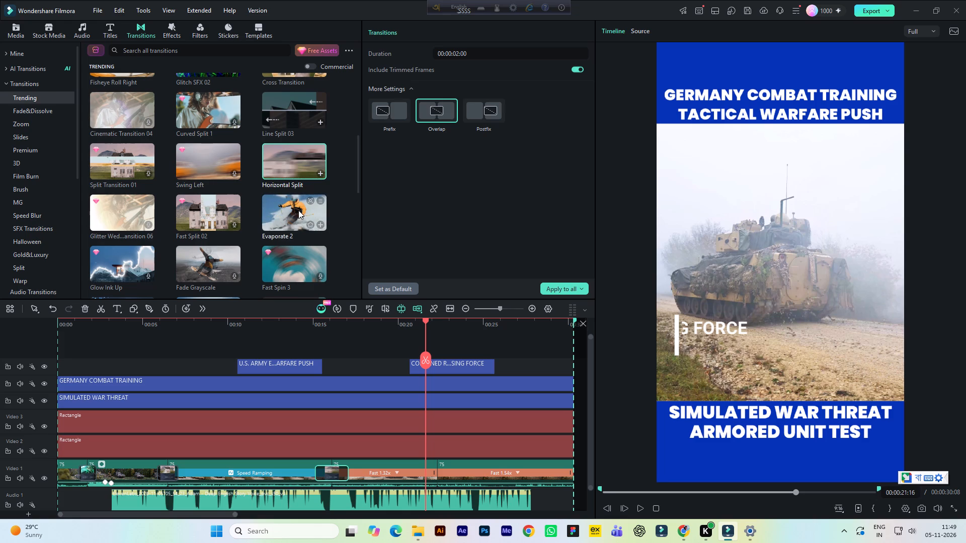
scroll(298, 210, "down", 2)
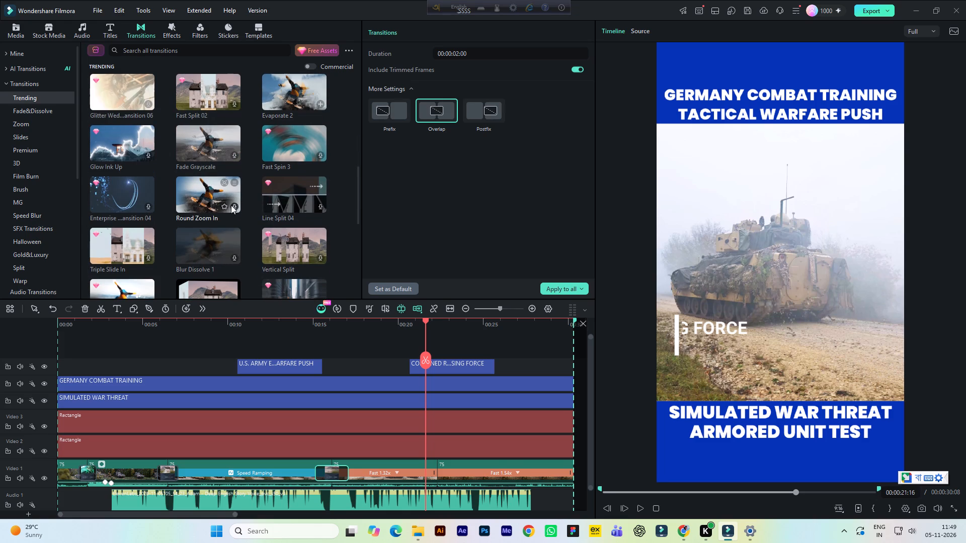
scroll(231, 205, "down", 2)
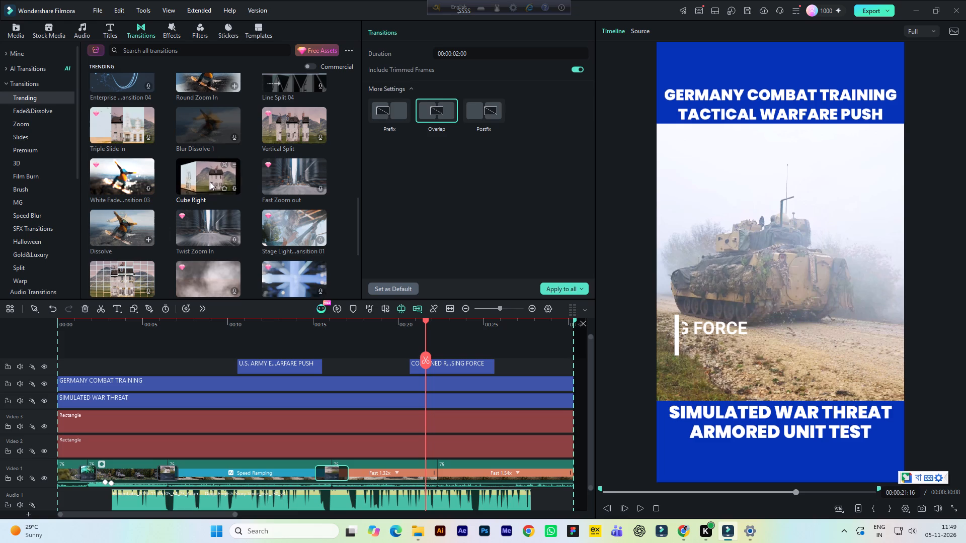
scroll(219, 233, "down", 1)
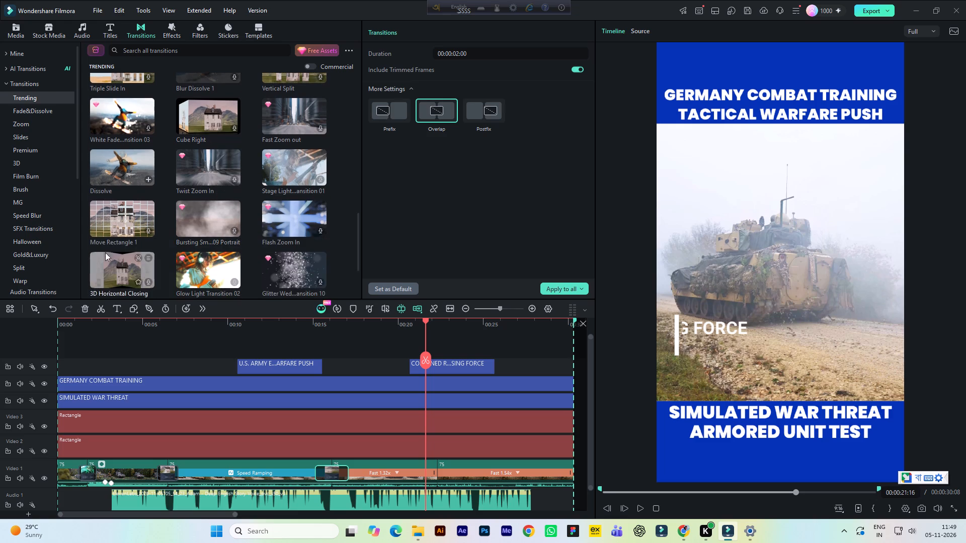
scroll(112, 241, "down", 2)
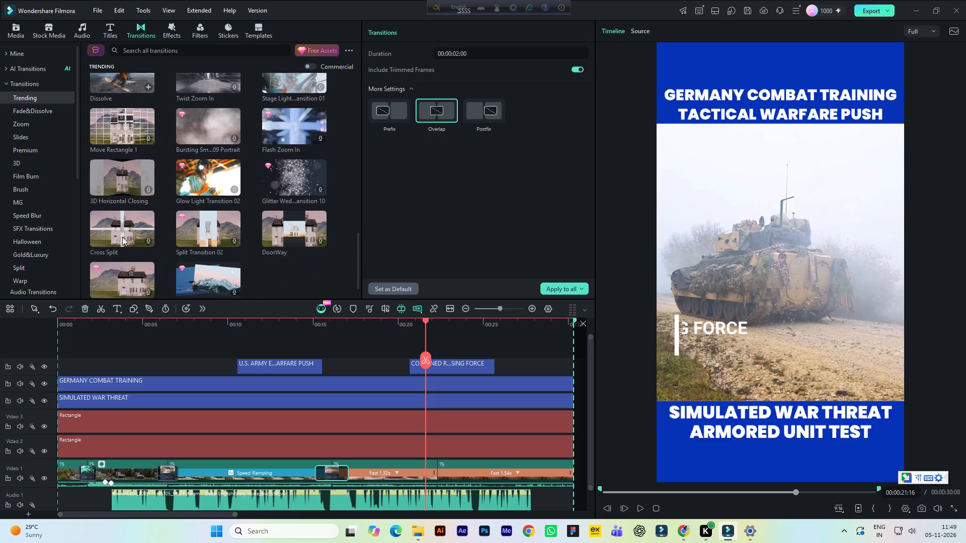
scroll(122, 237, "down", 1)
scroll(194, 228, "up", 2)
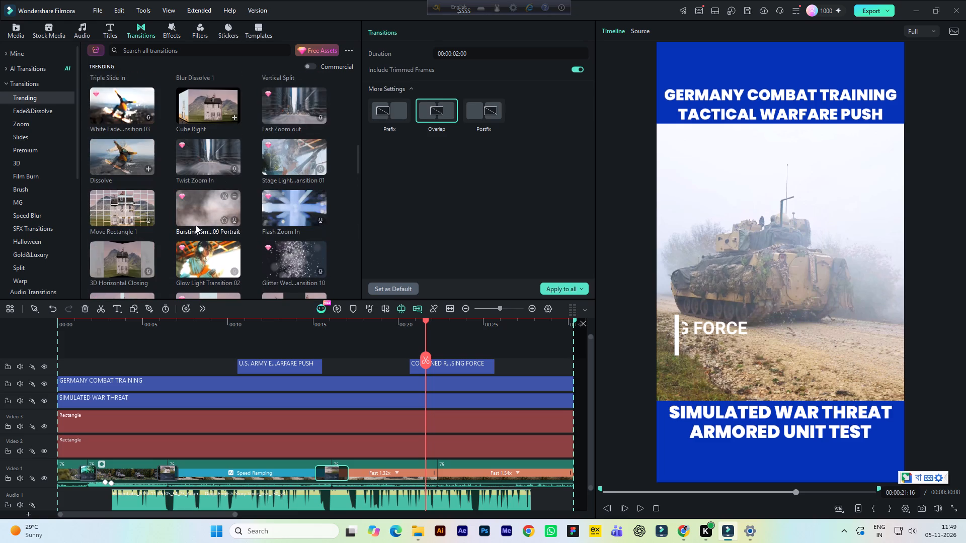
scroll(196, 224, "down", 4)
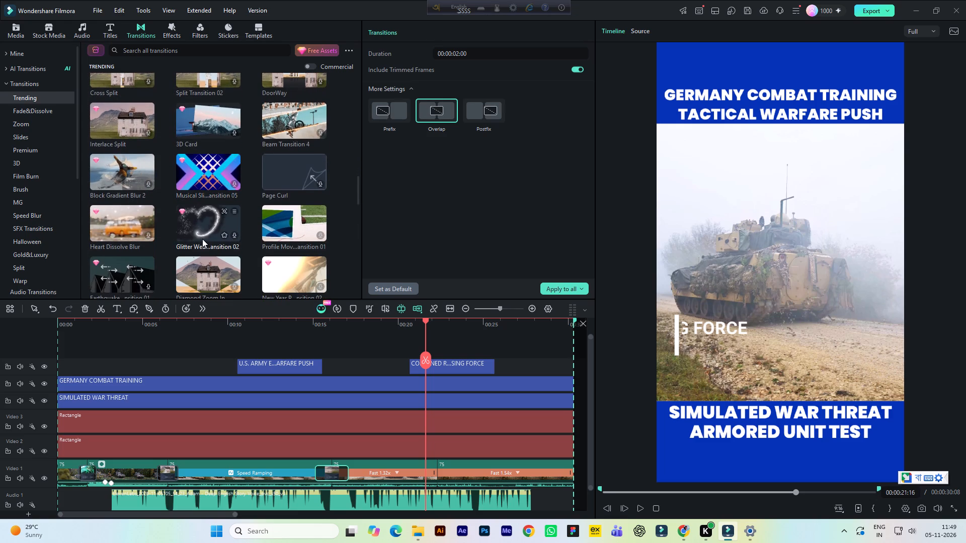
scroll(202, 239, "down", 2)
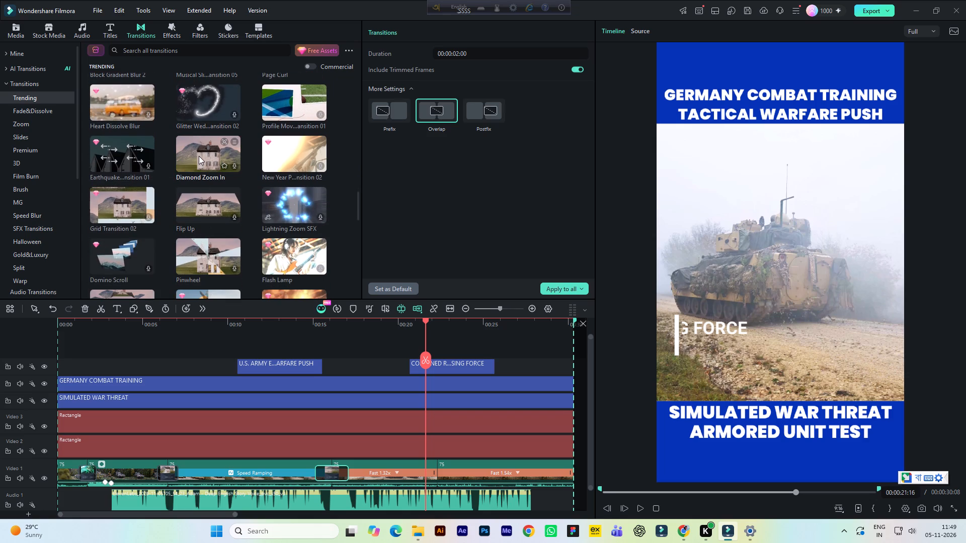
scroll(201, 216, "down", 2)
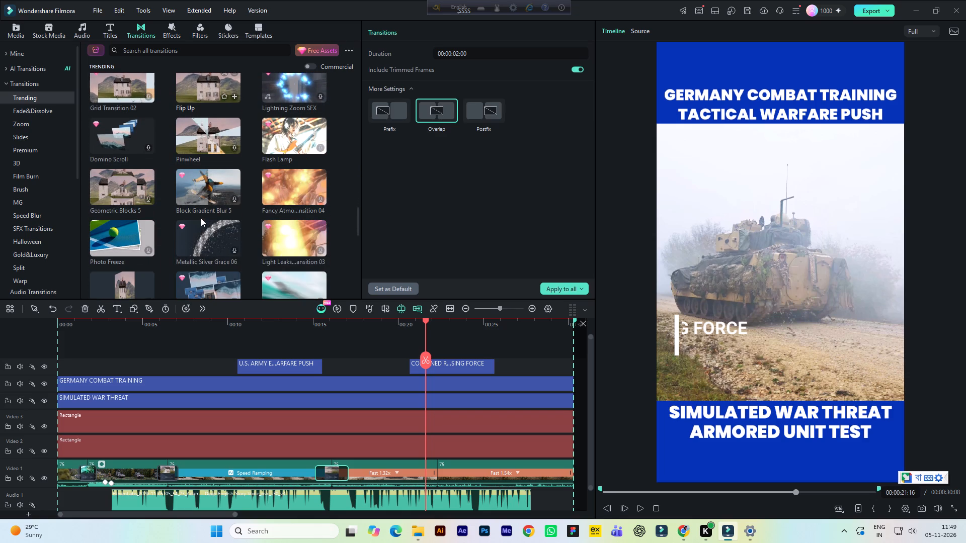
scroll(201, 218, "down", 3)
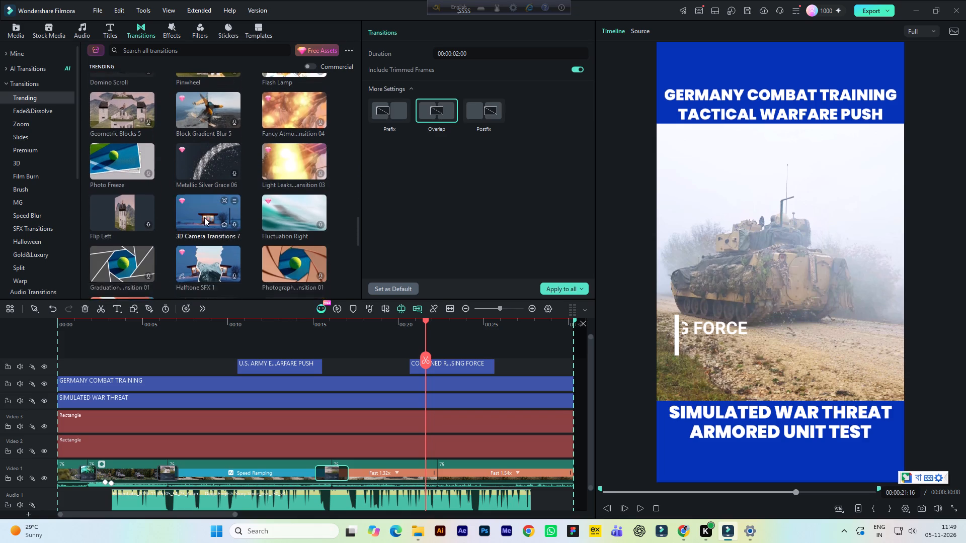
scroll(204, 217, "up", 6)
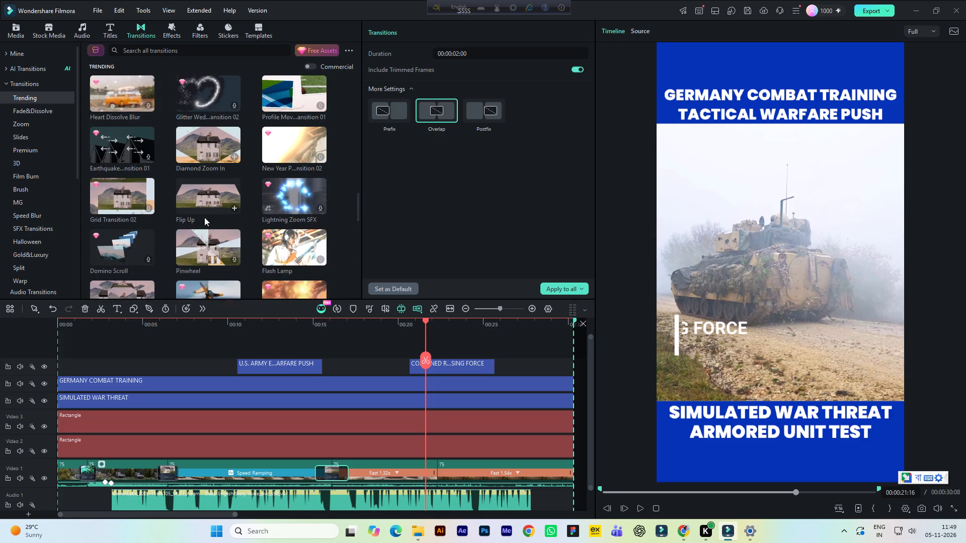
scroll(231, 208, "up", 1)
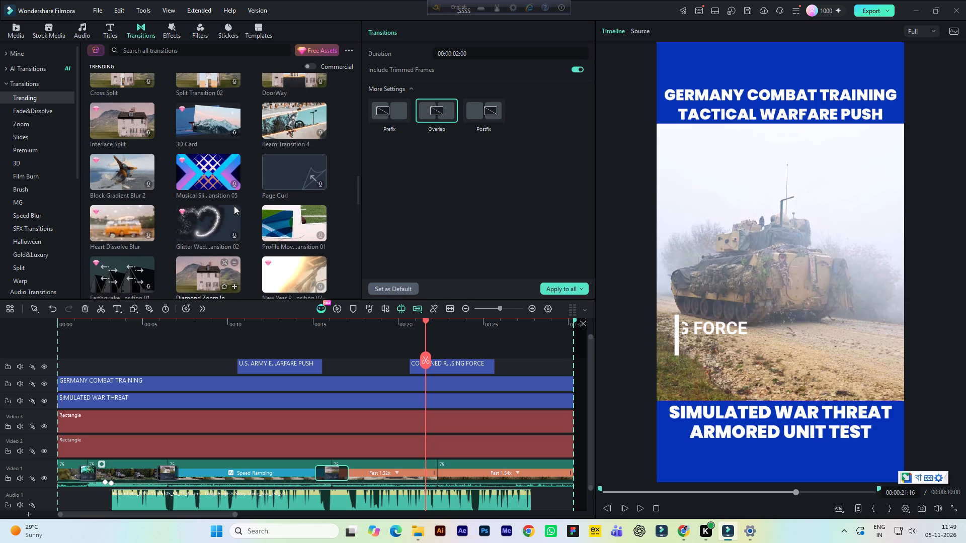
scroll(243, 189, "up", 7)
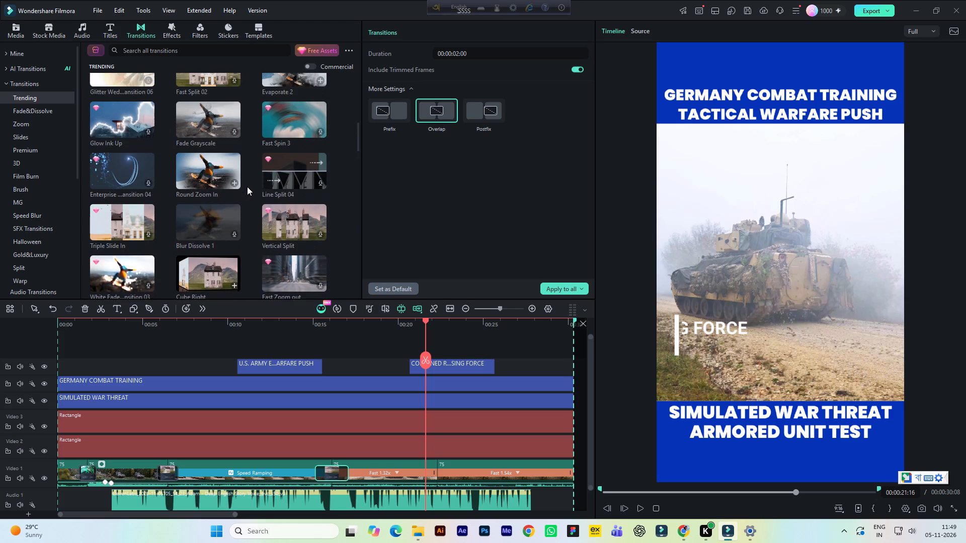
scroll(247, 187, "up", 5)
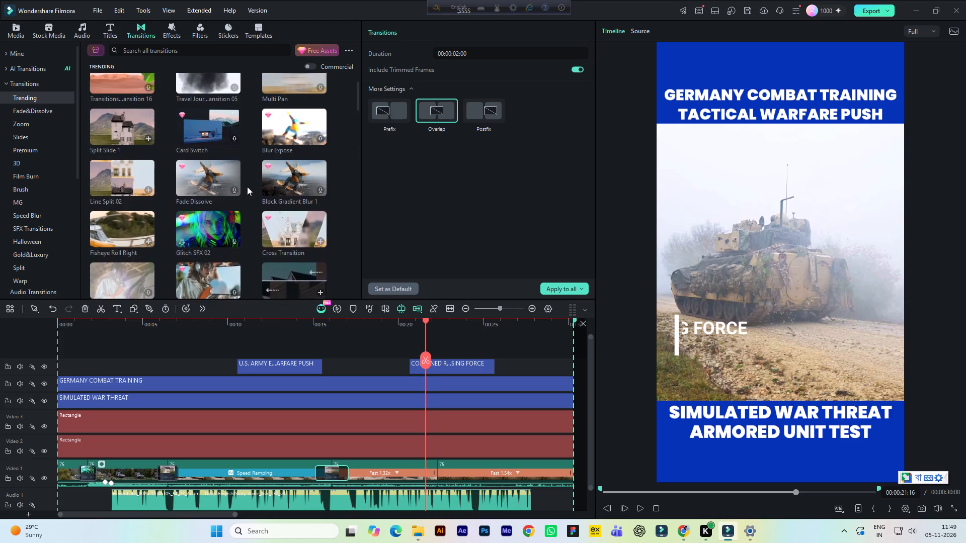
scroll(247, 187, "up", 5)
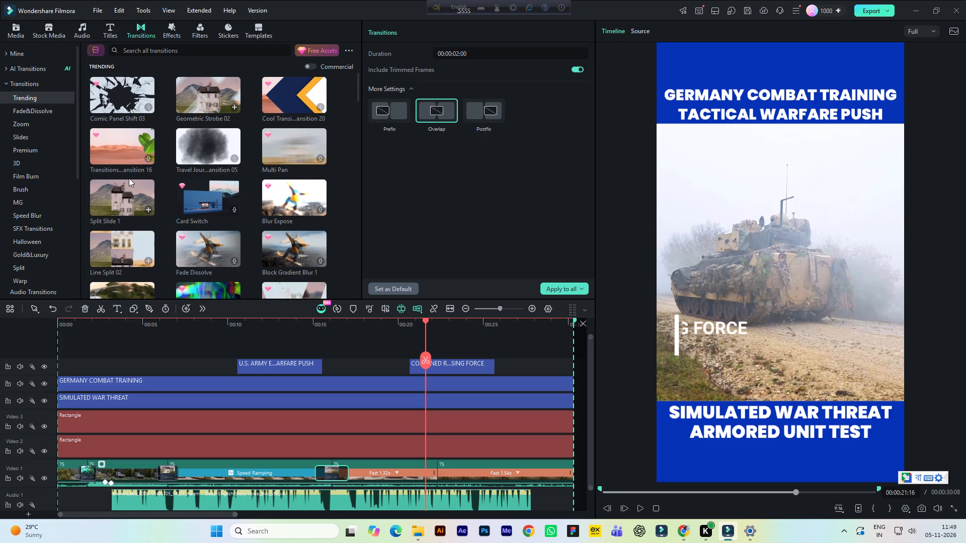
Look through the Premium, 3D, Film Burn, Brush and Zoom transition categories for a suitable transition.
left_click(32, 152)
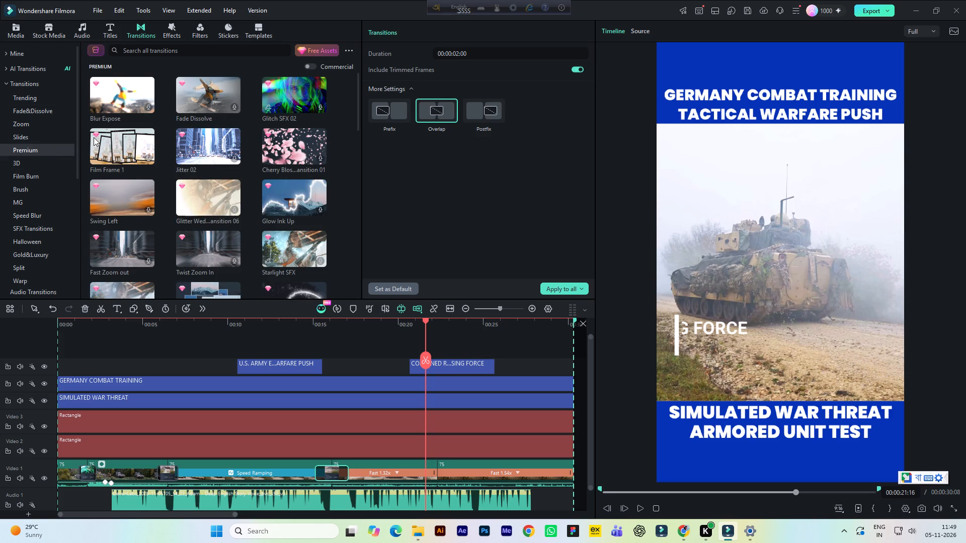
scroll(286, 125, "down", 2)
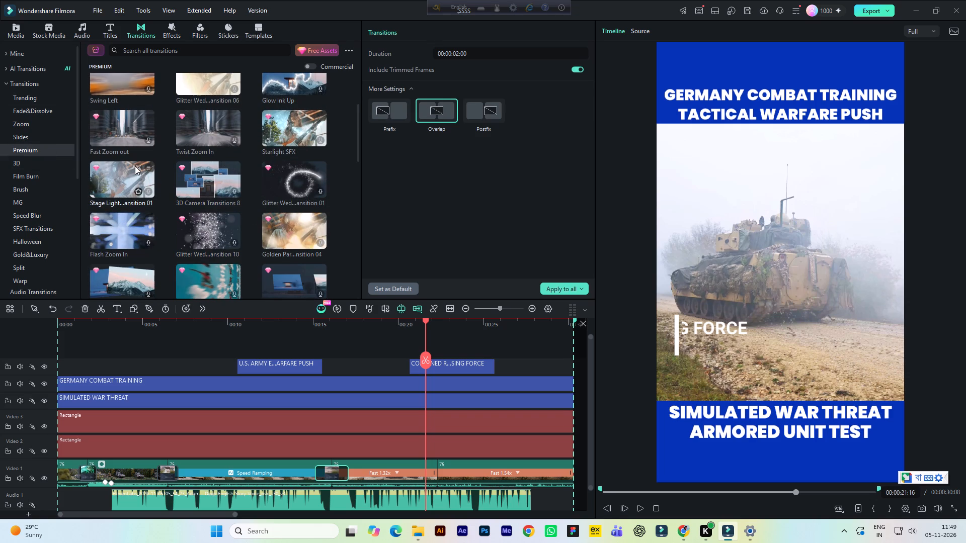
scroll(135, 165, "down", 2)
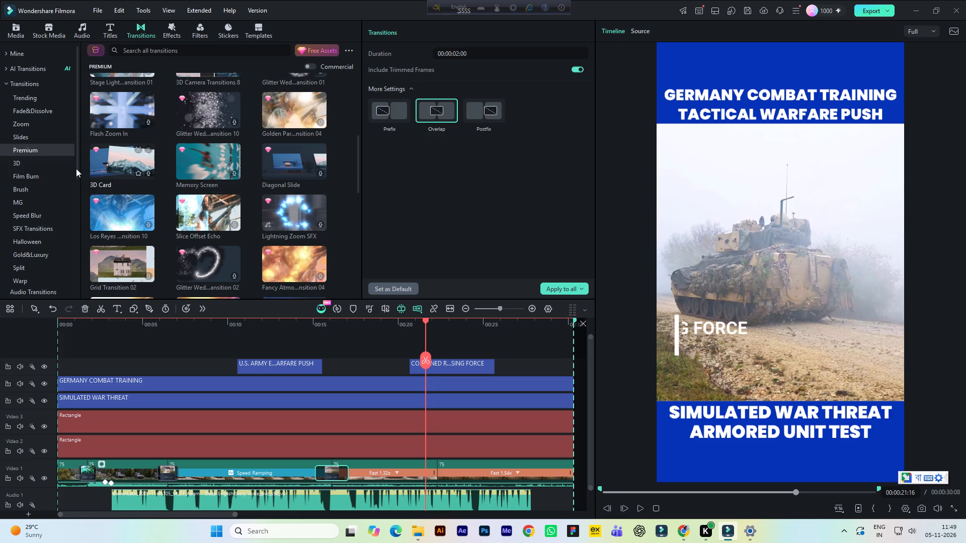
left_click(26, 163)
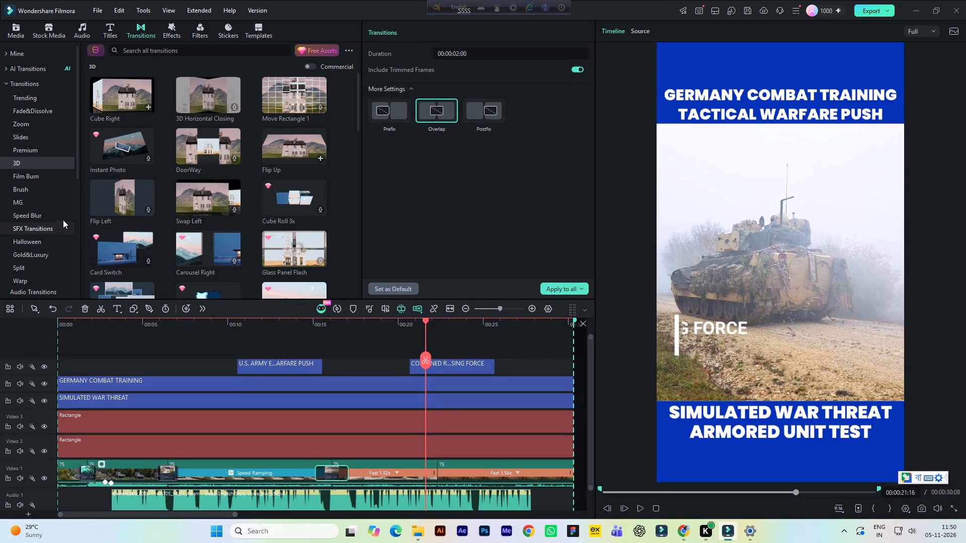
left_click(29, 177)
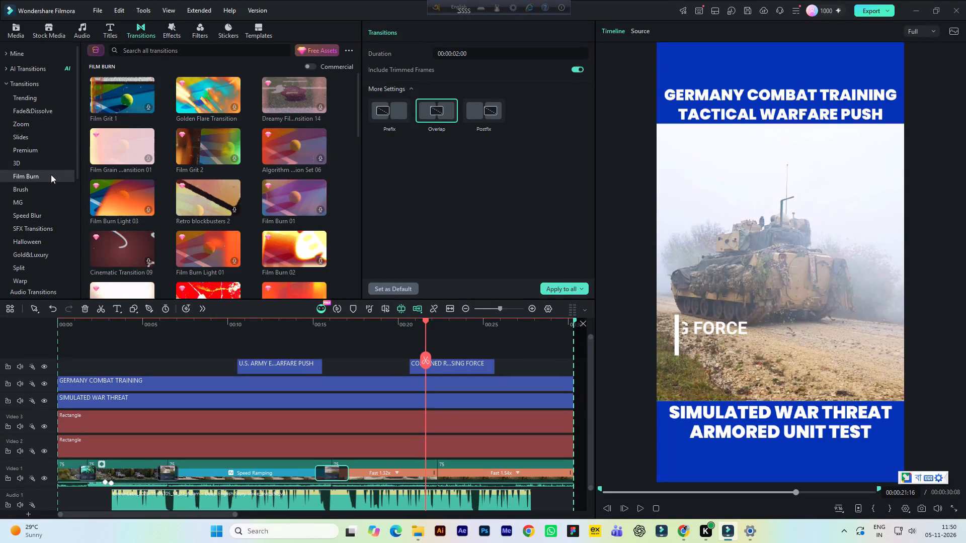
left_click(30, 190)
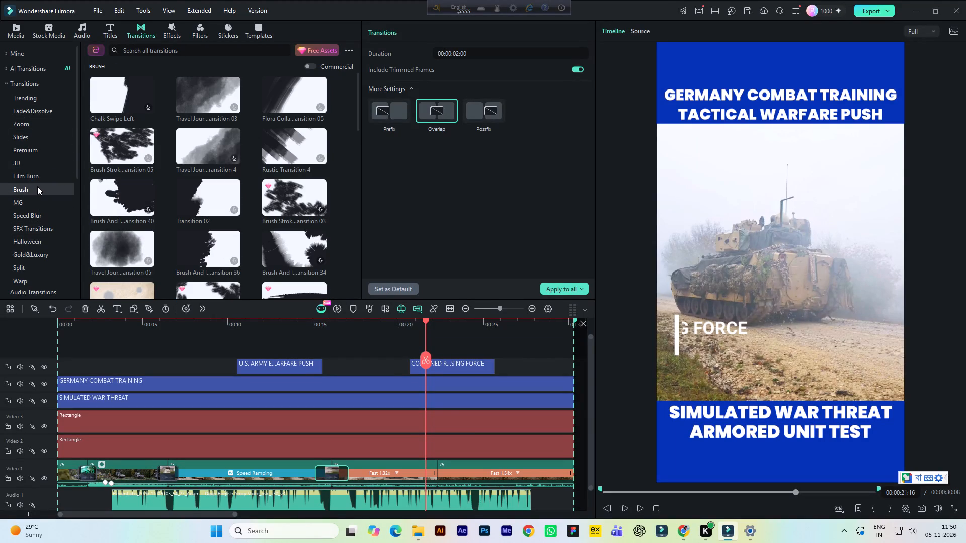
left_click(35, 122)
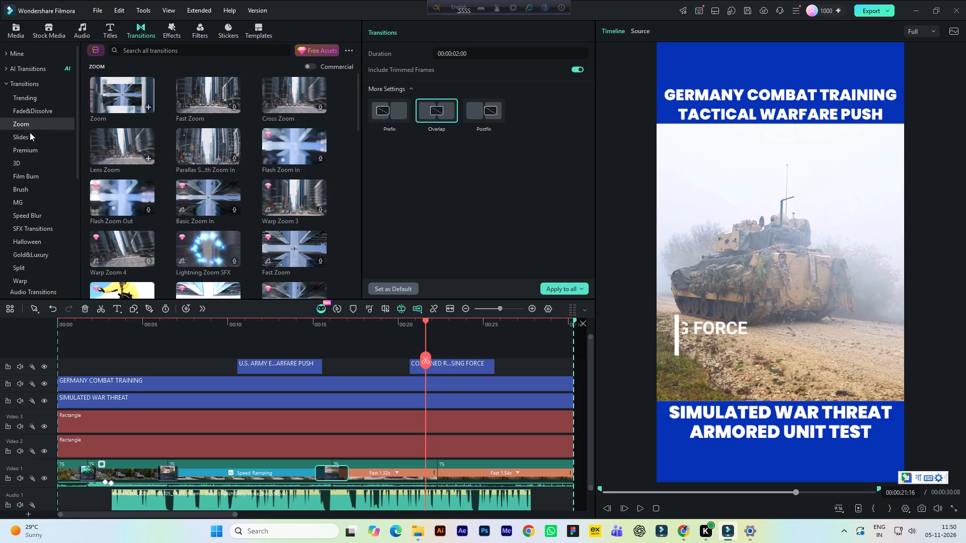
Add the Box Flip Down transition from the Speed Blur transitions at the cut between the last two video clips.
left_click(28, 215)
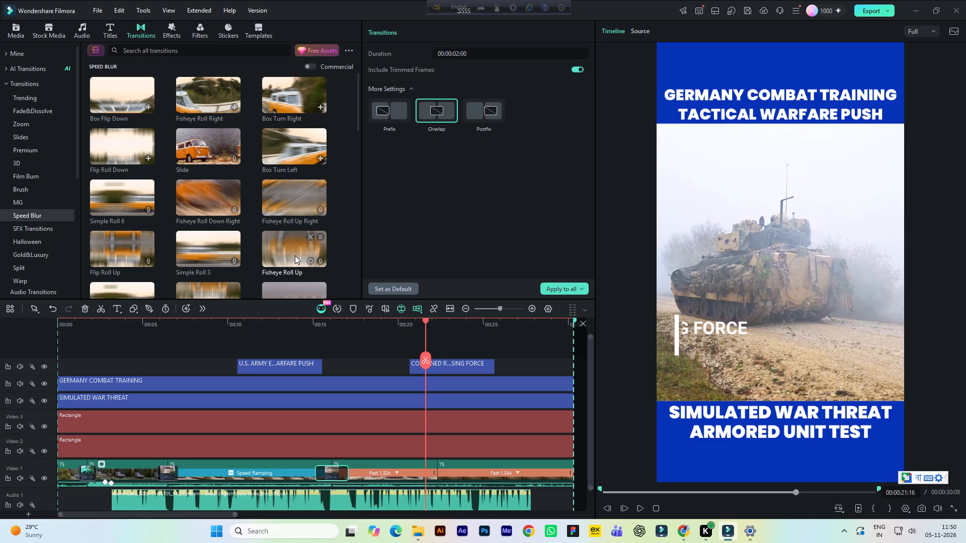
scroll(292, 211, "down", 1)
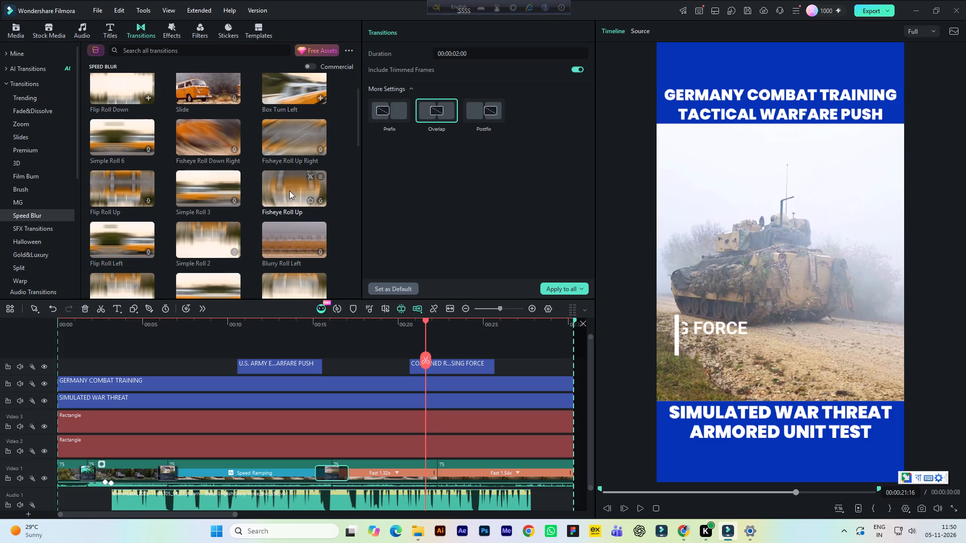
scroll(289, 241, "up", 7)
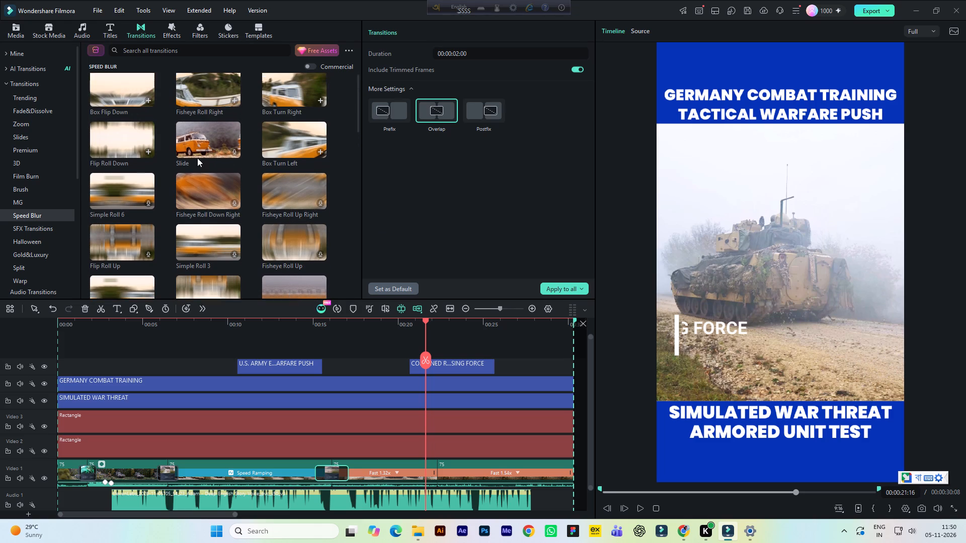
scroll(197, 158, "up", 3)
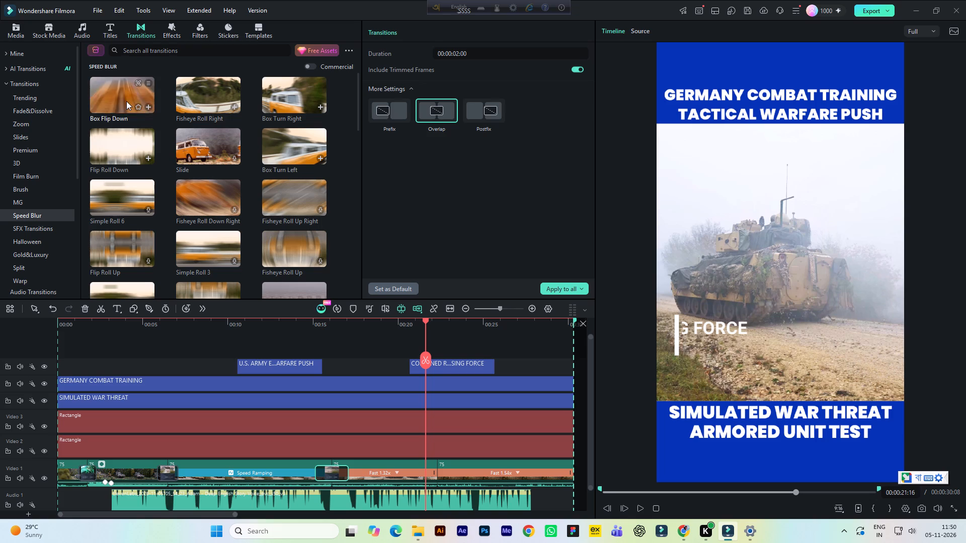
left_click_drag(126, 101, 441, 455)
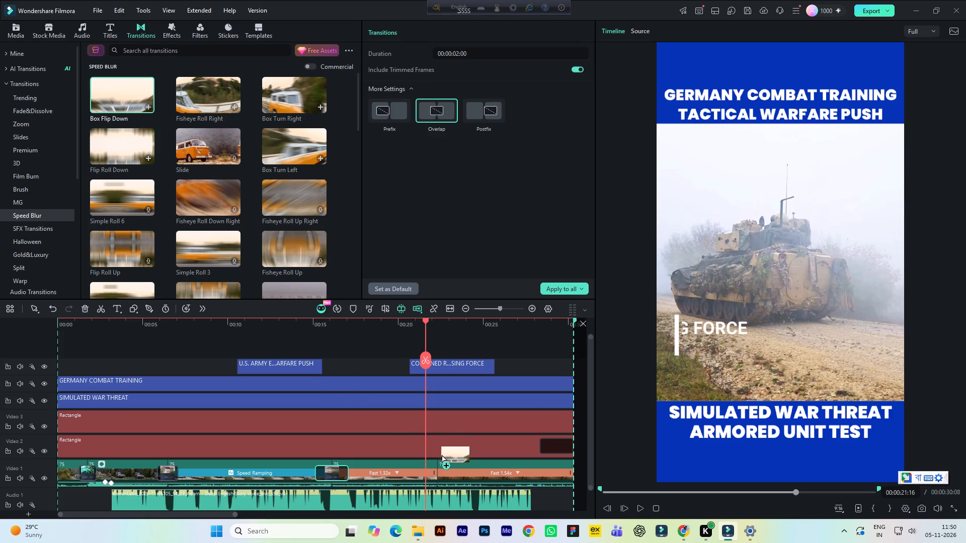
left_click_drag(441, 455, 444, 465)
Shorten the Box Flip Down transition at the last cut to 00:00:01:03 and preview it.
left_click_drag(452, 473, 452, 473)
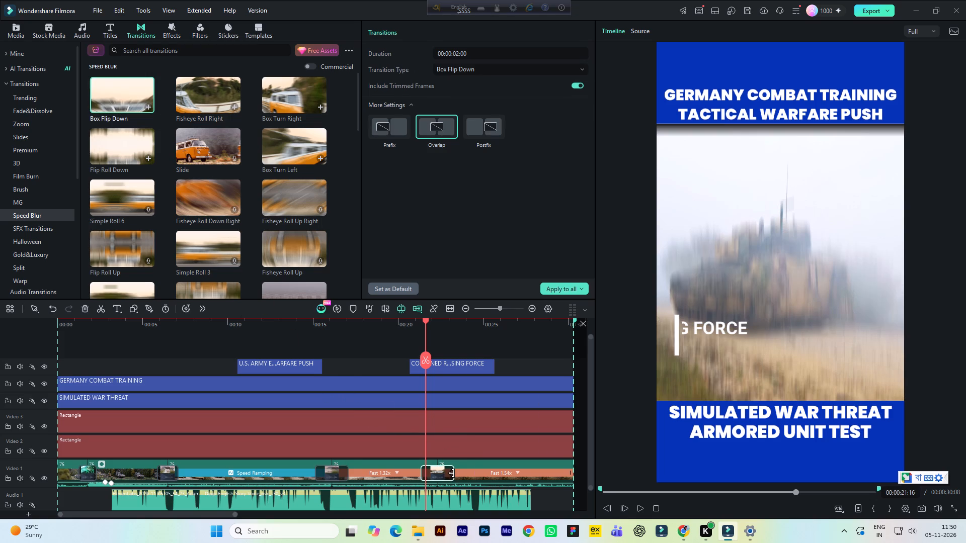
left_click_drag(452, 473, 447, 476)
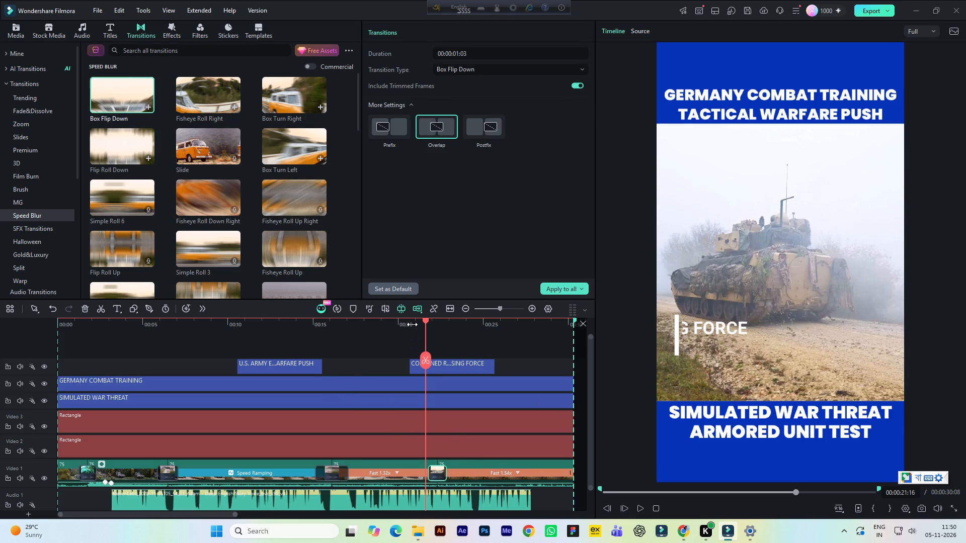
left_click(412, 324)
key("space")
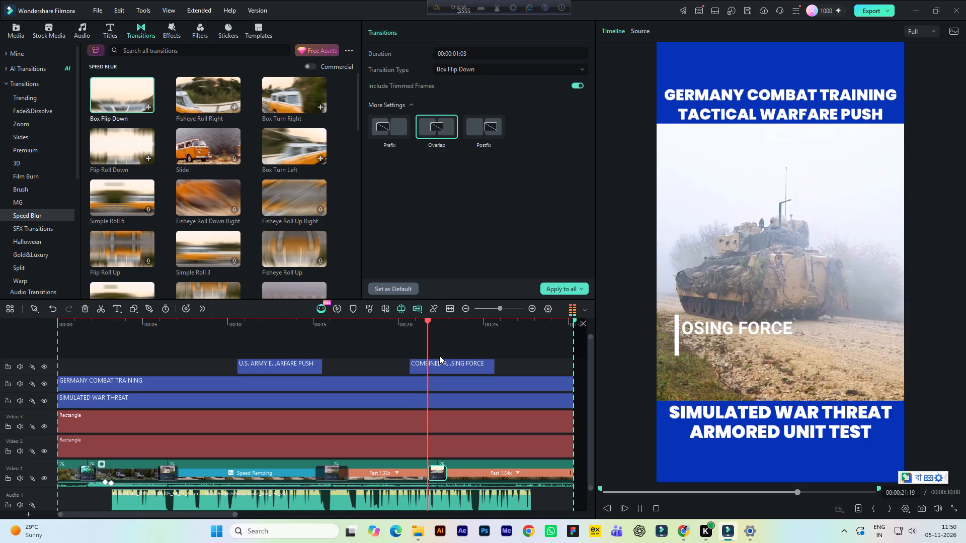
key("space")
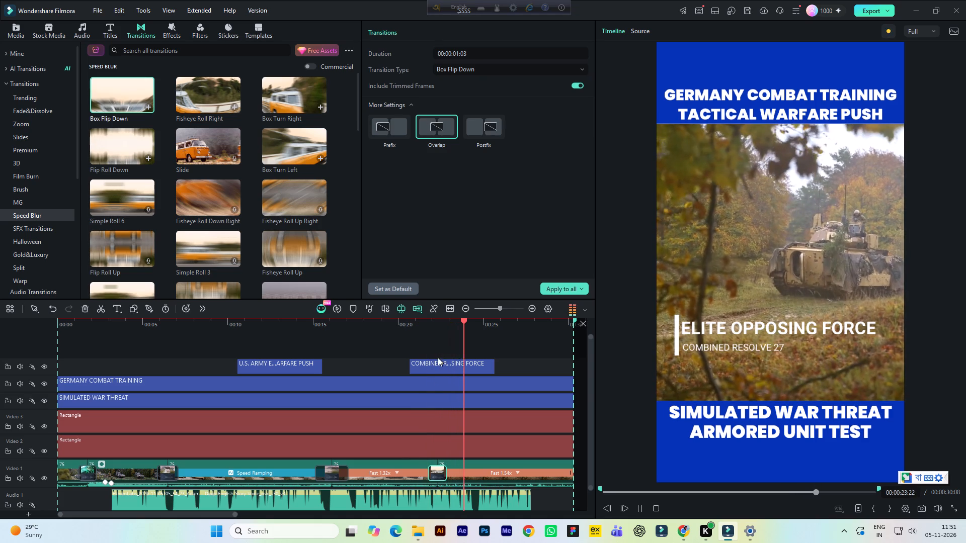
Replay the Horizontal Split transition after the Speed Ramping clip and save the project.
left_click(306, 326)
key("space")
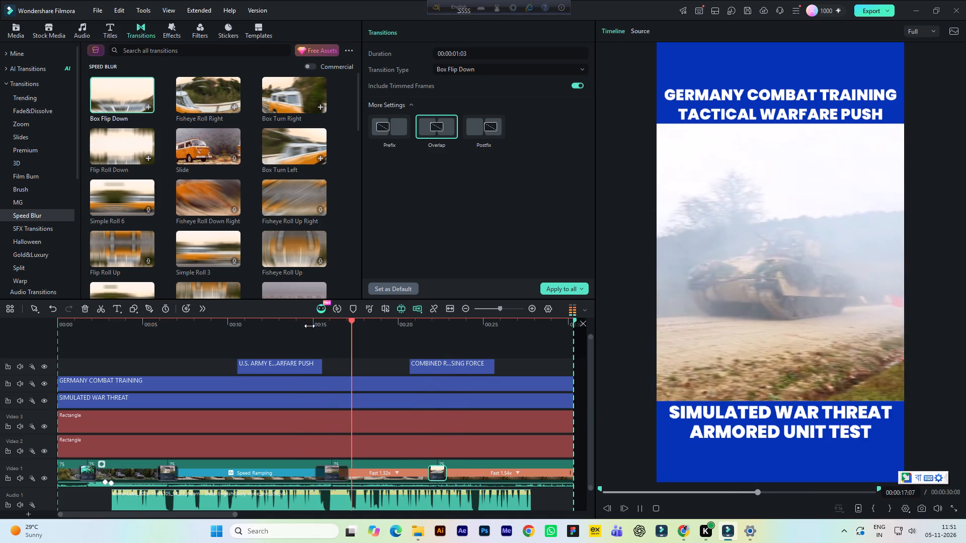
key("space")
key("ctrl+s")
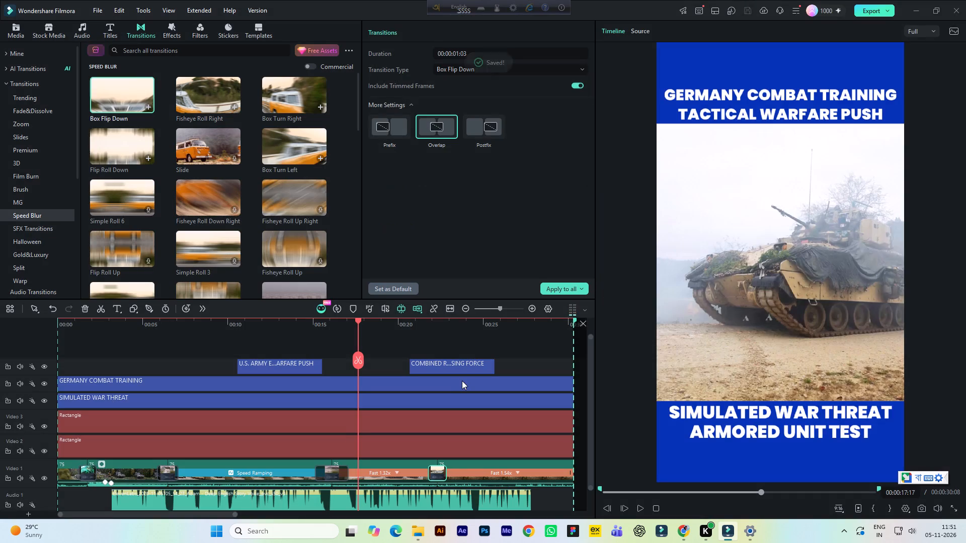